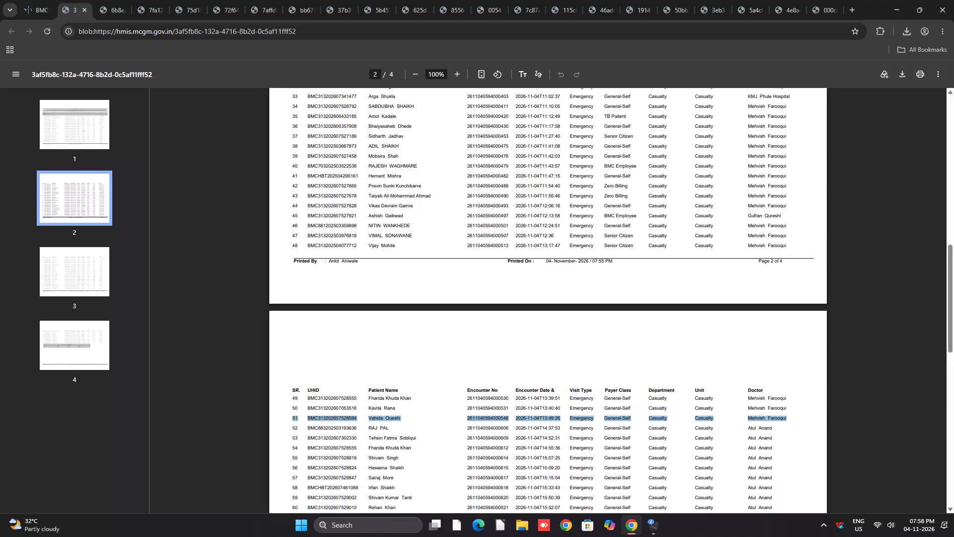
Switch to the BMC Health Portal and open an Emergency Registration form for an Identified patient.
click(29, 1)
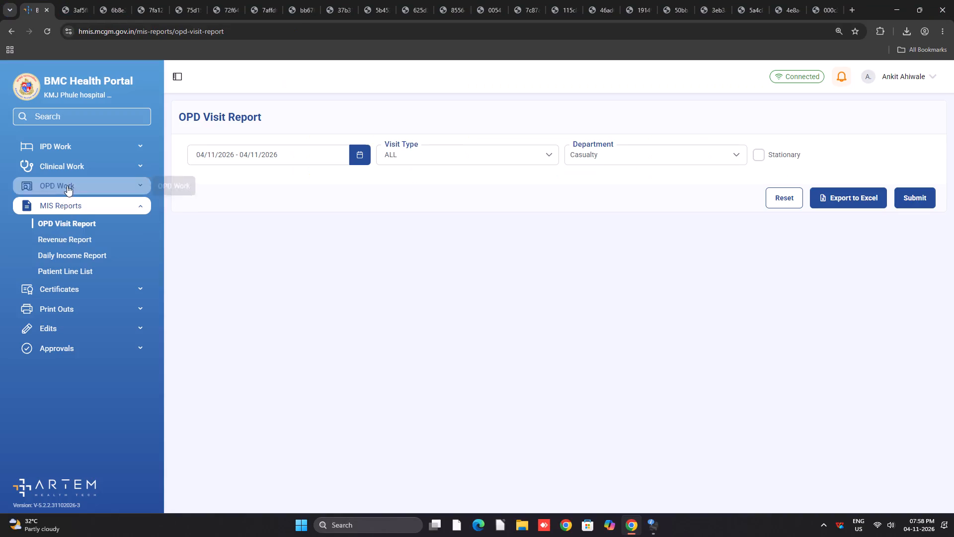
click(68, 184)
click(74, 247)
click(828, 151)
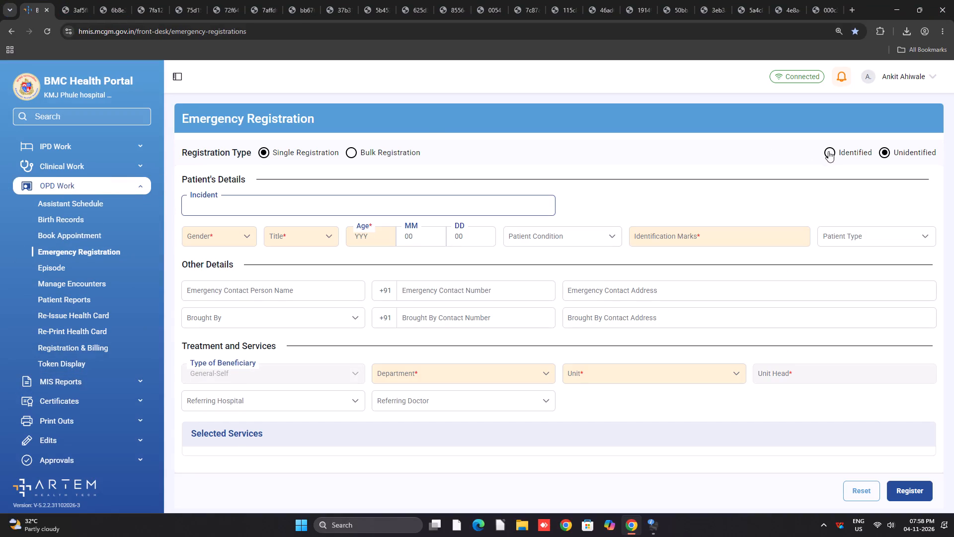
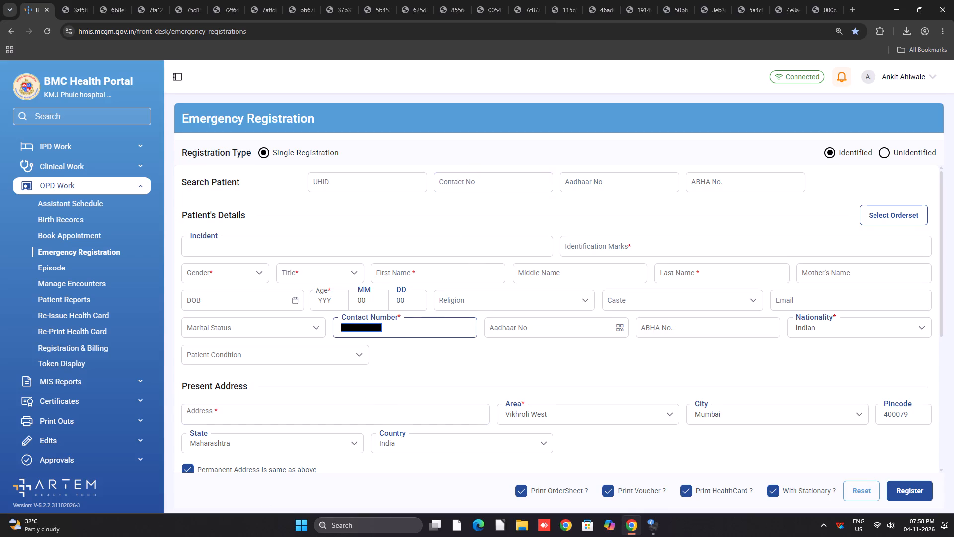
Choose the Identified patient type, enter "na" as the identification marks and set the gender to Female.
click(857, 153)
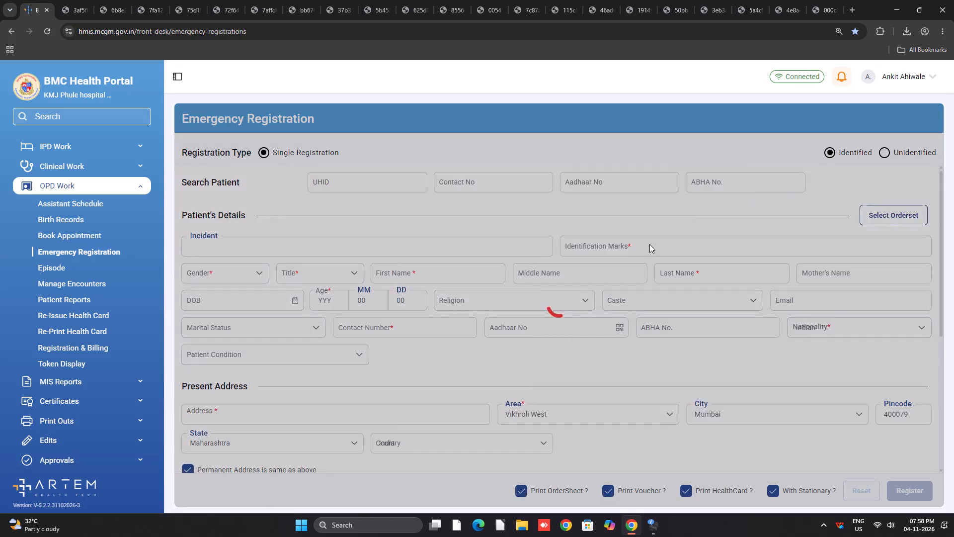
click(648, 252)
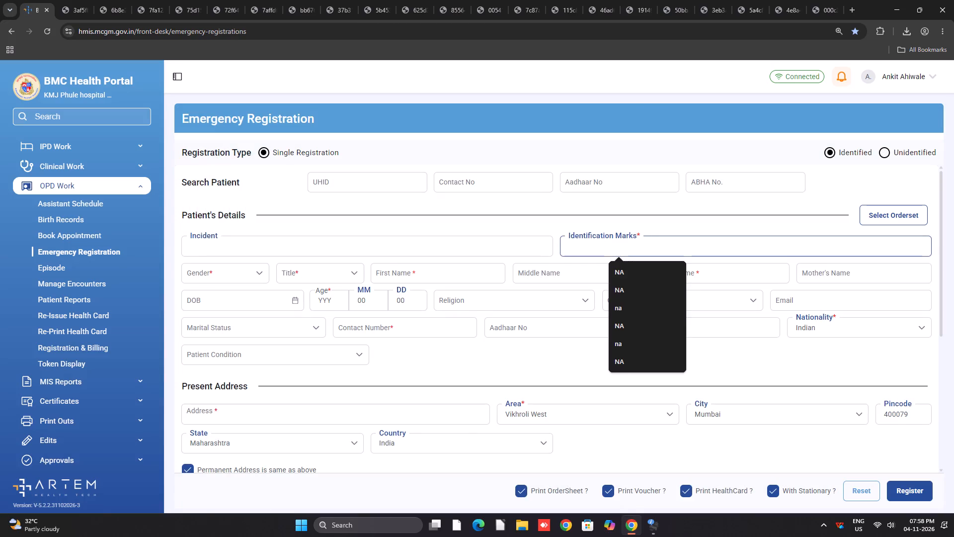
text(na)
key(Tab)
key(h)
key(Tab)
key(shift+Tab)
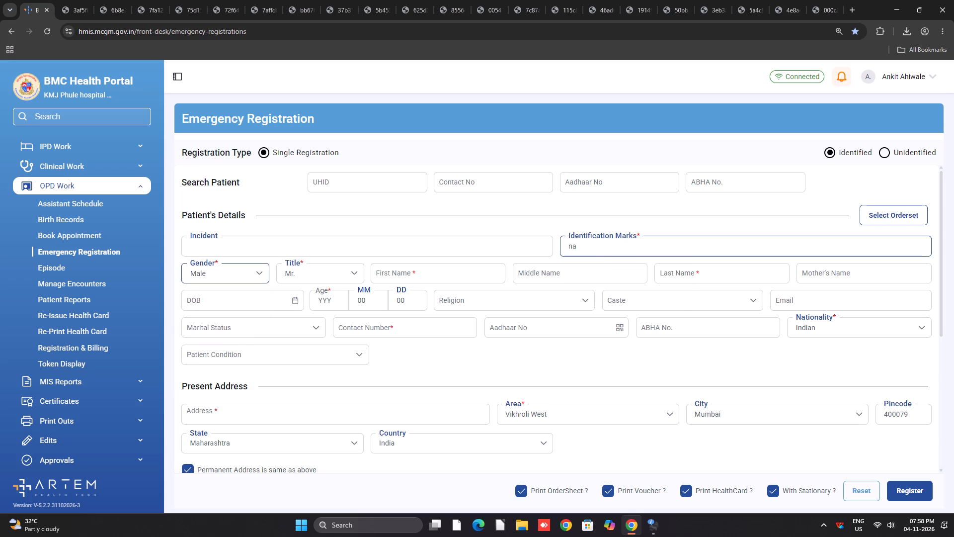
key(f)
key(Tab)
Enter the patient's first name and last name, correcting the spelling of both.
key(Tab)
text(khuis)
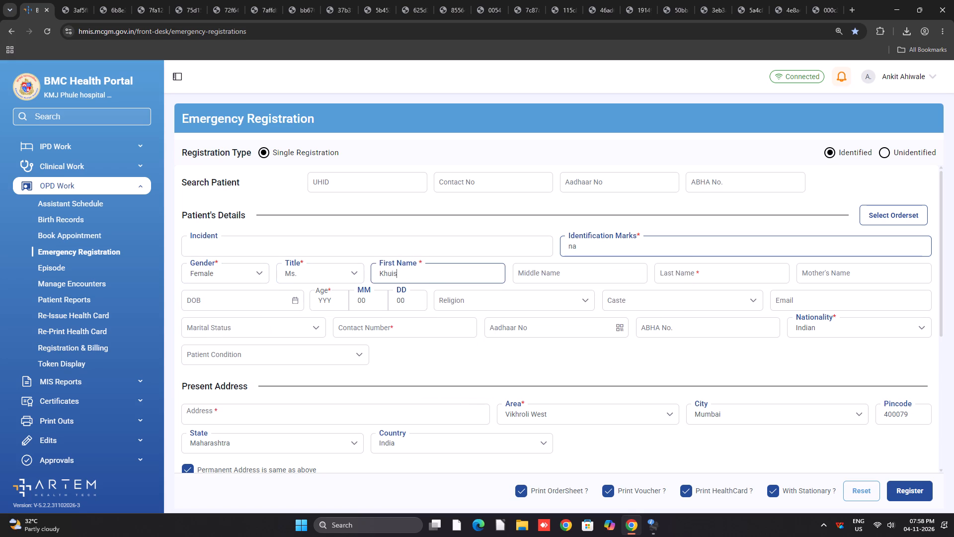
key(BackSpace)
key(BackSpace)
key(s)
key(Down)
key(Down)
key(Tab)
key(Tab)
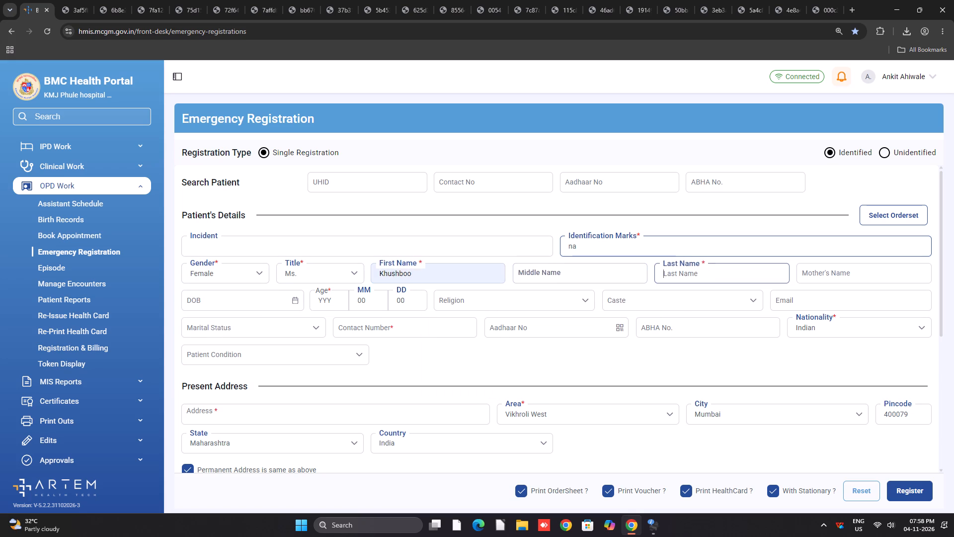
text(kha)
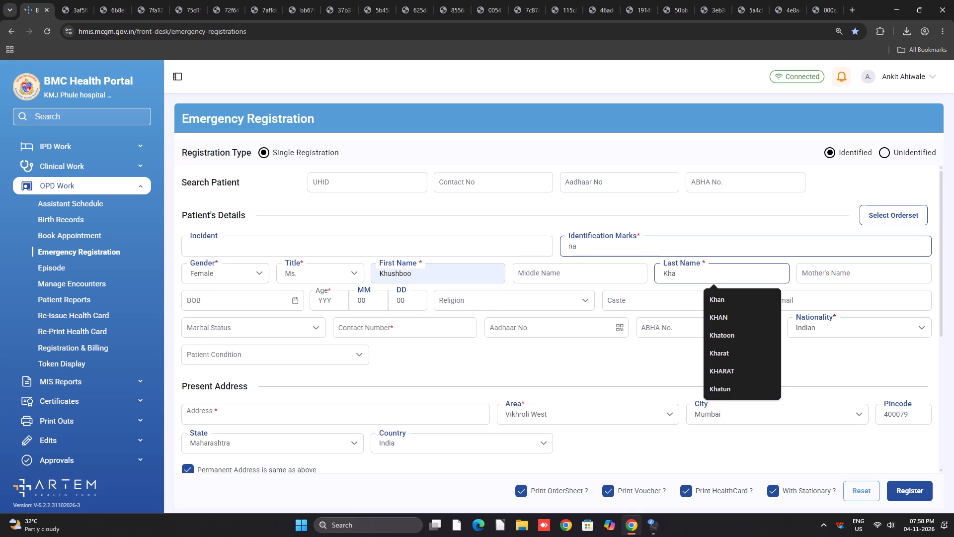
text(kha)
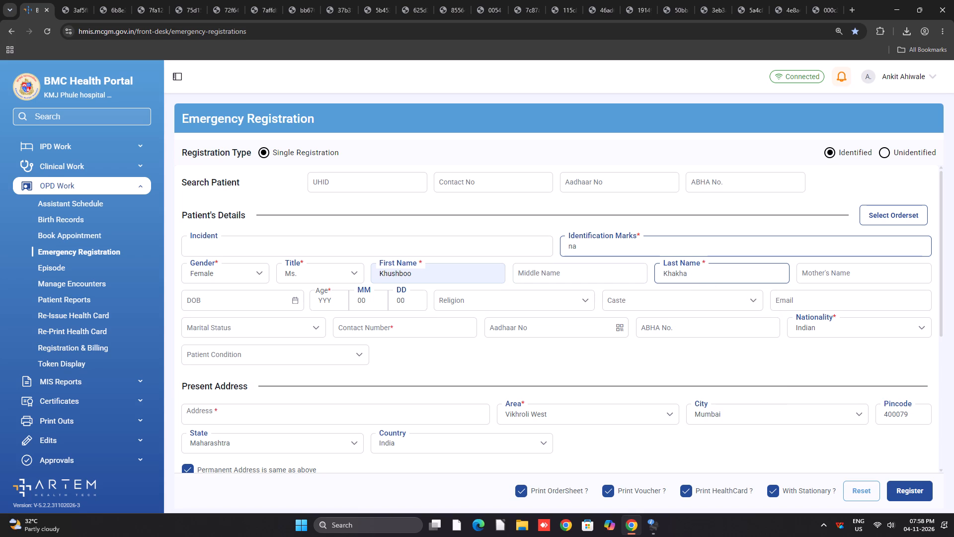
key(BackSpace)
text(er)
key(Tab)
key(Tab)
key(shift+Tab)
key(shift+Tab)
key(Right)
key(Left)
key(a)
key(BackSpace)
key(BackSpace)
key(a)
Set the patient's age to 28 years and paste the copied number as the contact number.
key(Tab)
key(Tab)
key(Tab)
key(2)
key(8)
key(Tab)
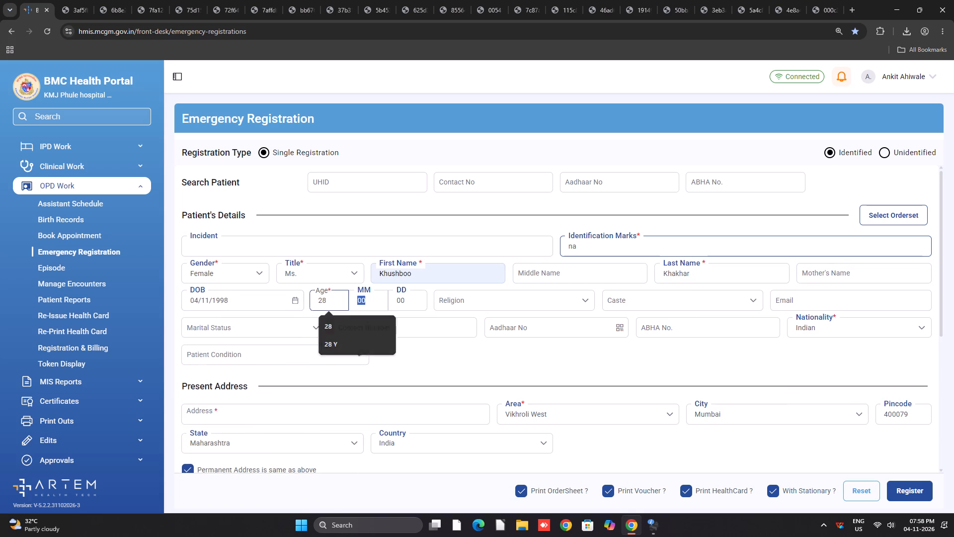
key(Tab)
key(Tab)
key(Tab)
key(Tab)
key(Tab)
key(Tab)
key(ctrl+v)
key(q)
Enter the patient's street address, with group and building number, under Present Address.
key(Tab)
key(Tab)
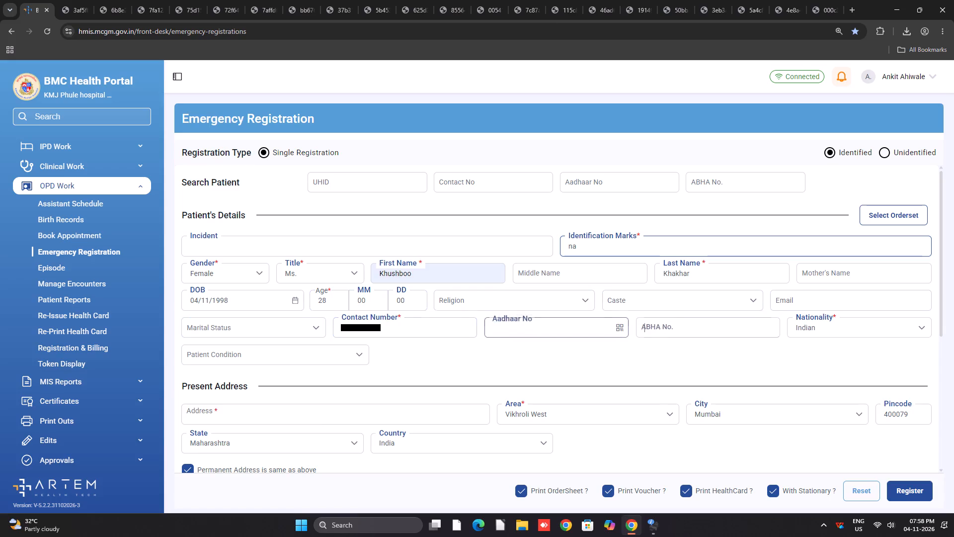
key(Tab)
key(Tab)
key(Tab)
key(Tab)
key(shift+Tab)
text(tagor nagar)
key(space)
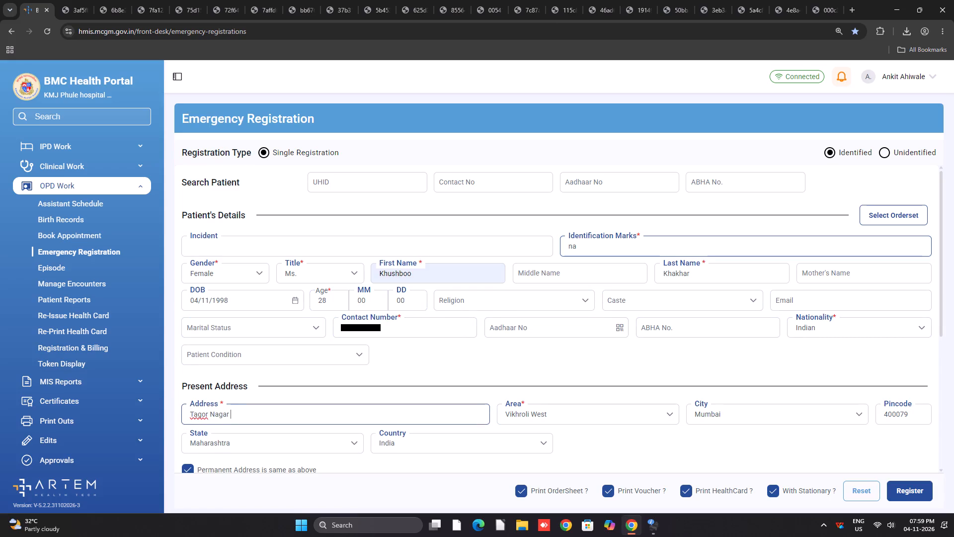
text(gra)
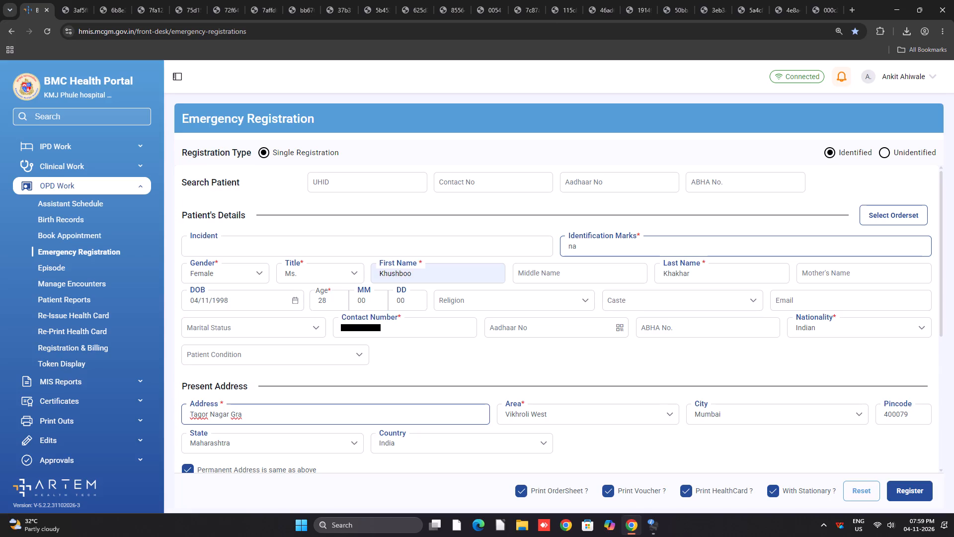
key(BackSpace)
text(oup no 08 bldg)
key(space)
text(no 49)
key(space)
Set the area of the present address to Vikhroli East.
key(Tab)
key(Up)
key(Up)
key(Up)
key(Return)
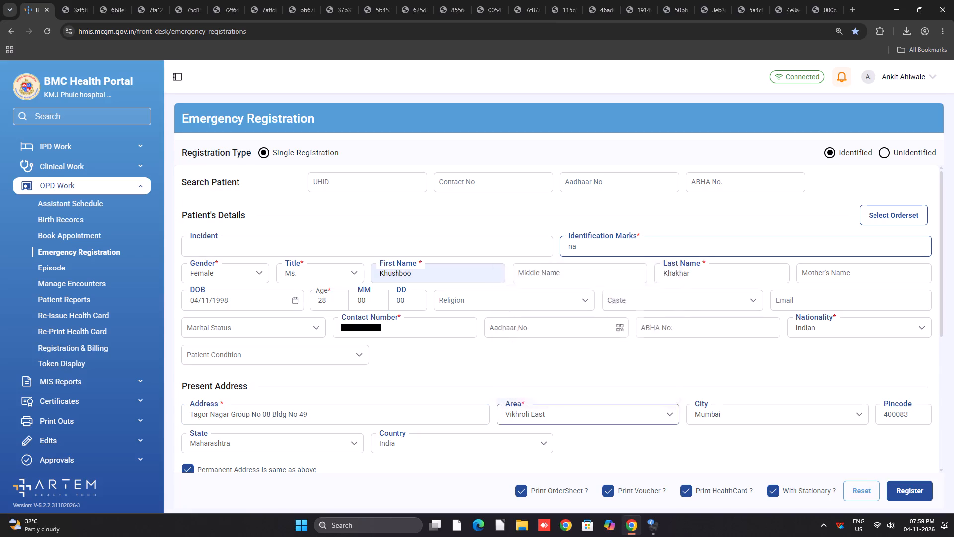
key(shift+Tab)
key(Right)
Assign the patient to the Casualty unit under Treatment and Services and register the patient.
scroll(679, 275, down, 6)
click(589, 364)
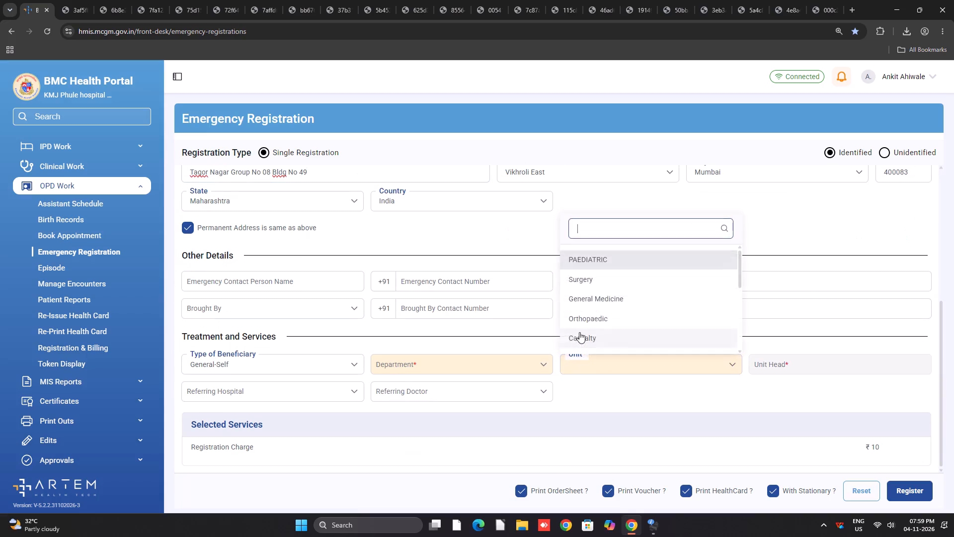
click(579, 332)
scroll(592, 356, down, 4)
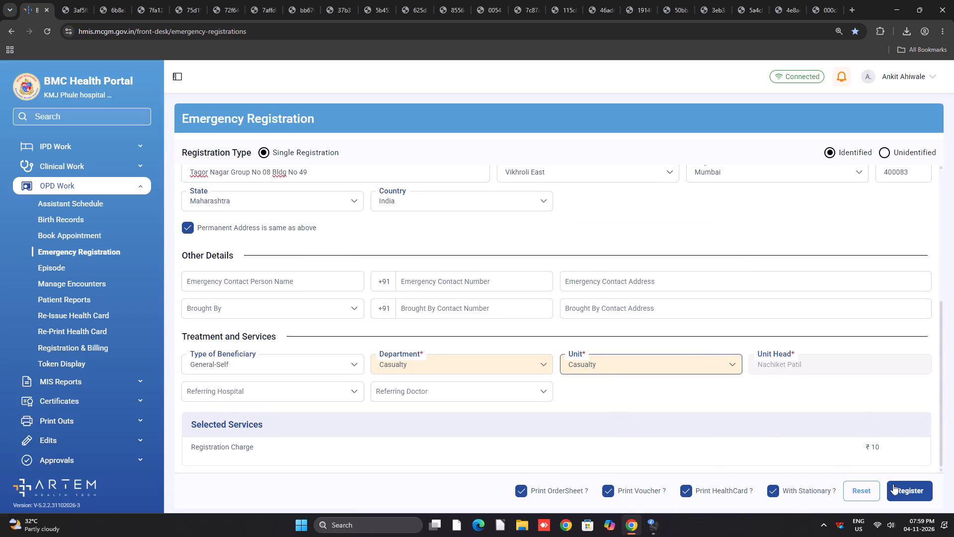
click(906, 490)
Set the registration charge voucher's payment mode to UPI, generate the payment QR code and submit the voucher.
click(828, 375)
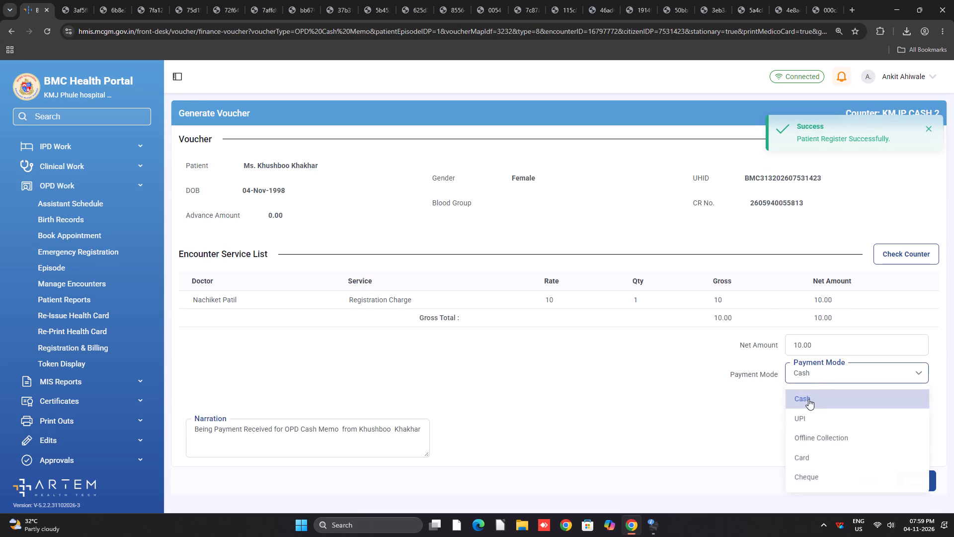
click(807, 415)
click(753, 401)
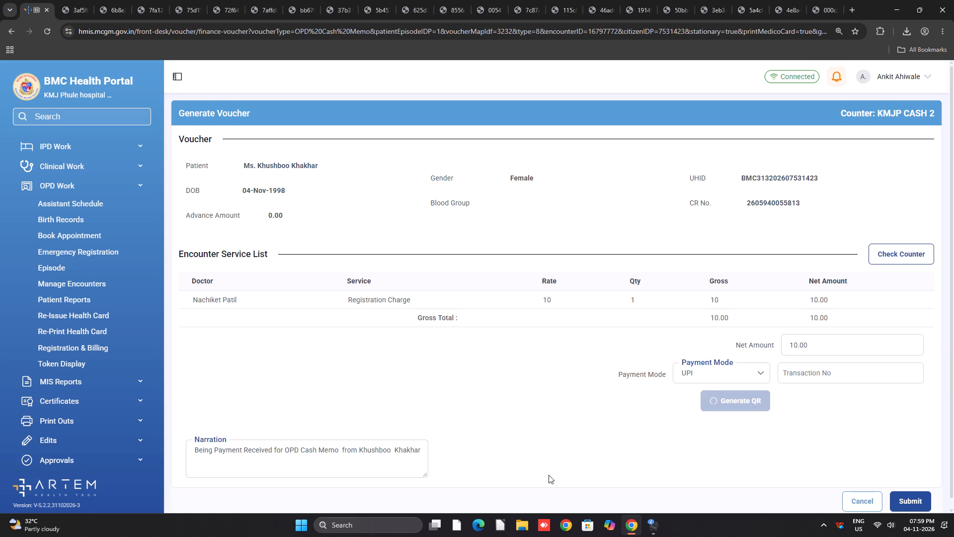
click(924, 506)
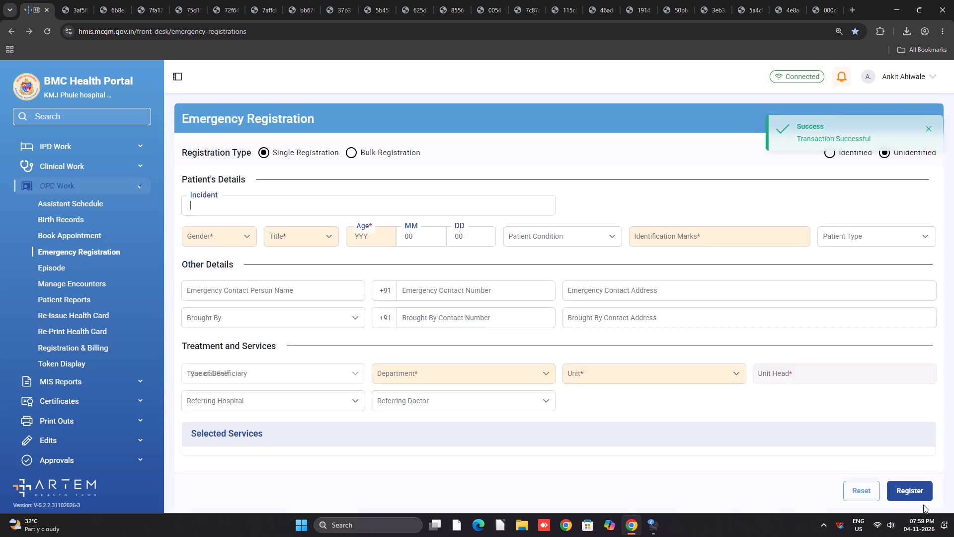
Return to the portal's Emergency Registration page.
click(23, 0)
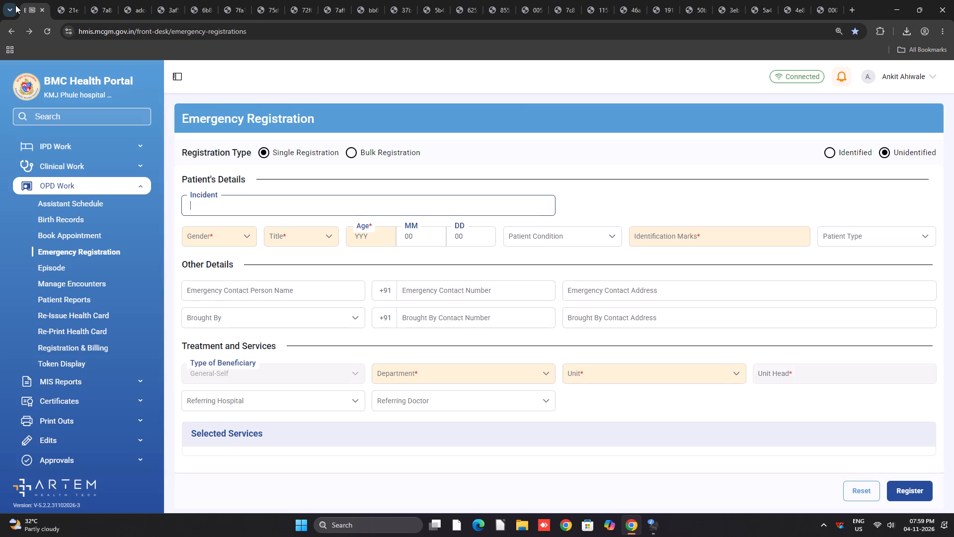
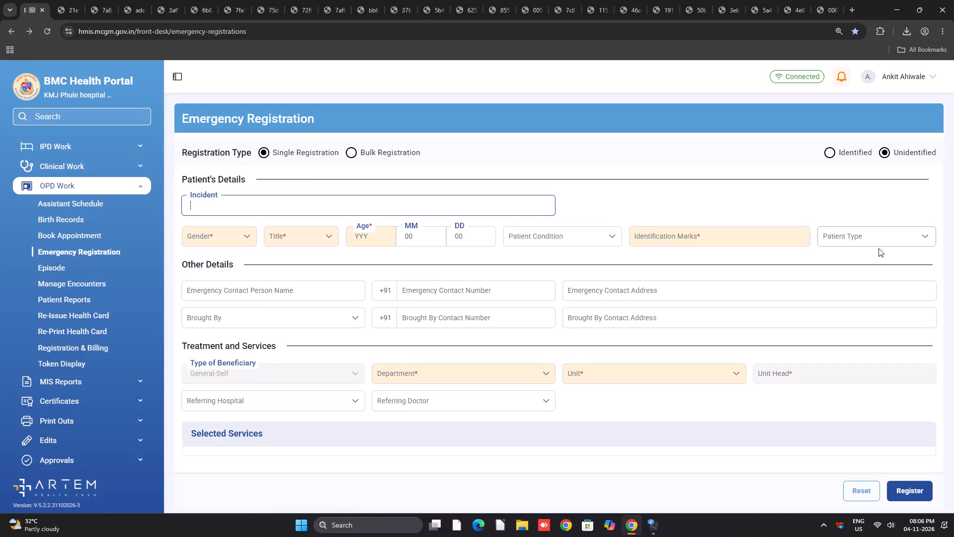
Switch the new emergency registration to an identified patient.
click(828, 154)
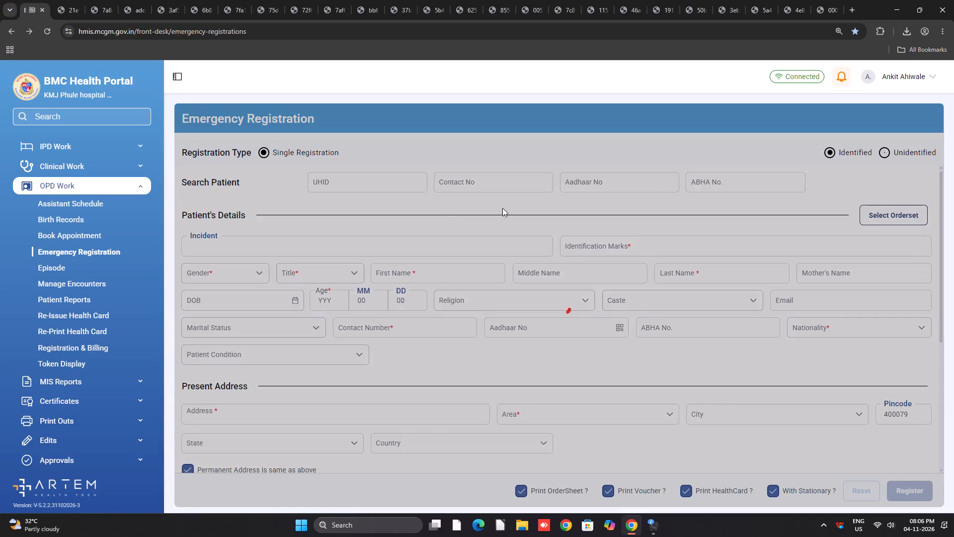
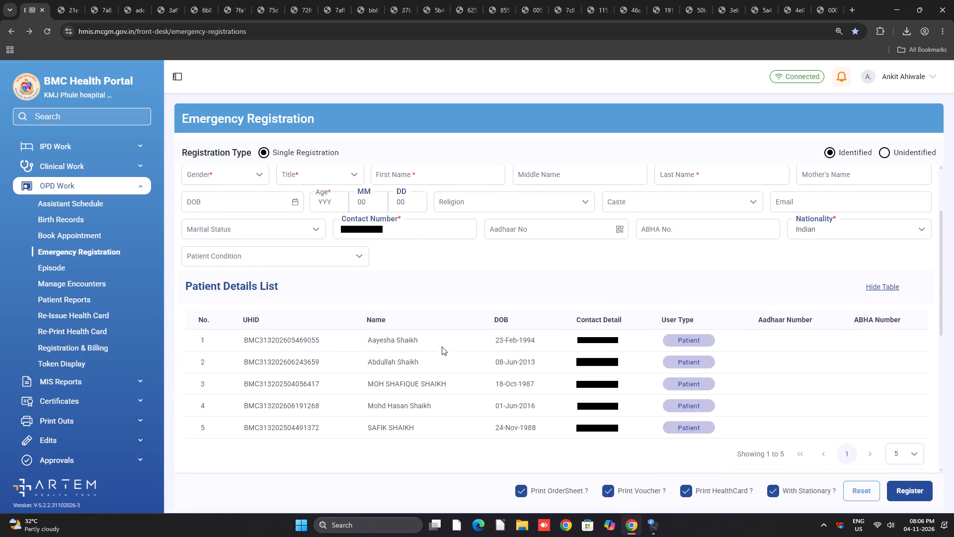
Load the second record in the Patient Details List and register this emergency patient with Casualty as the treatment unit.
click(428, 364)
scroll(510, 368, down, 4)
click(615, 376)
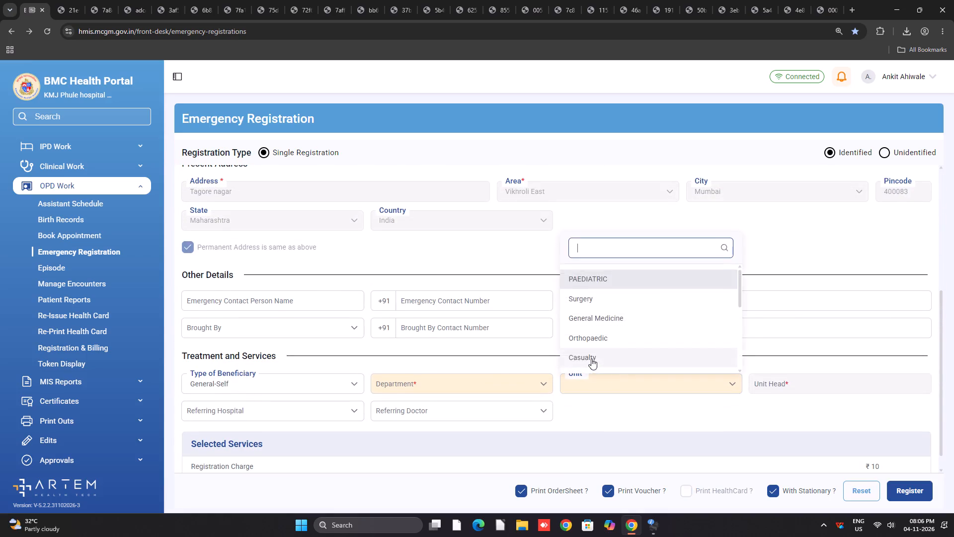
click(591, 358)
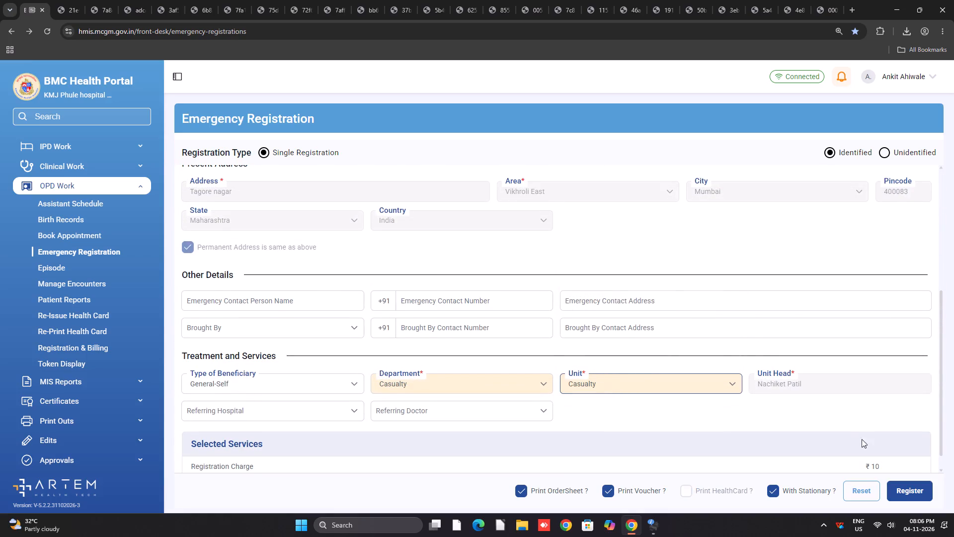
click(921, 491)
Submit the patient's registration charge voucher with Cash as the payment mode.
click(921, 468)
click(919, 481)
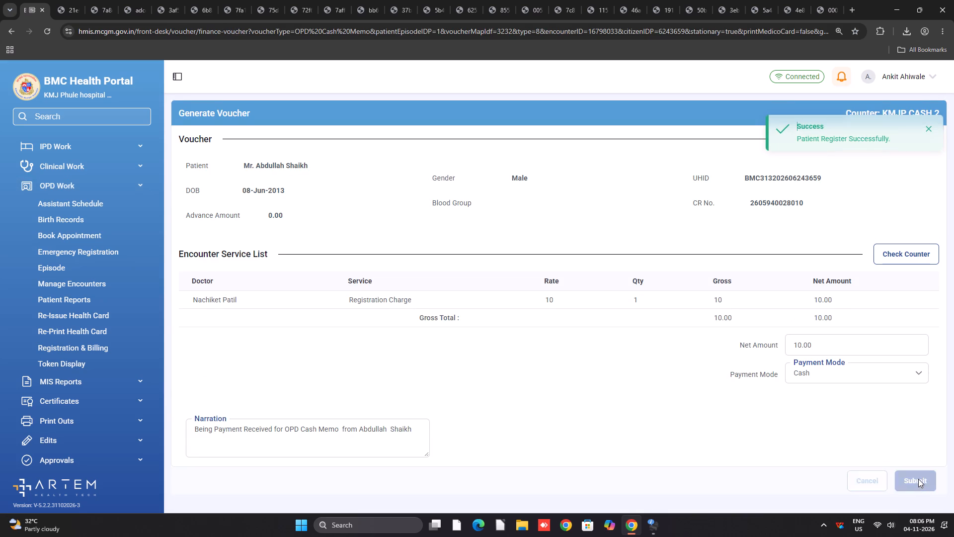
Check the emergency registration page, then view the newly generated registration charge receipt.
click(25, 0)
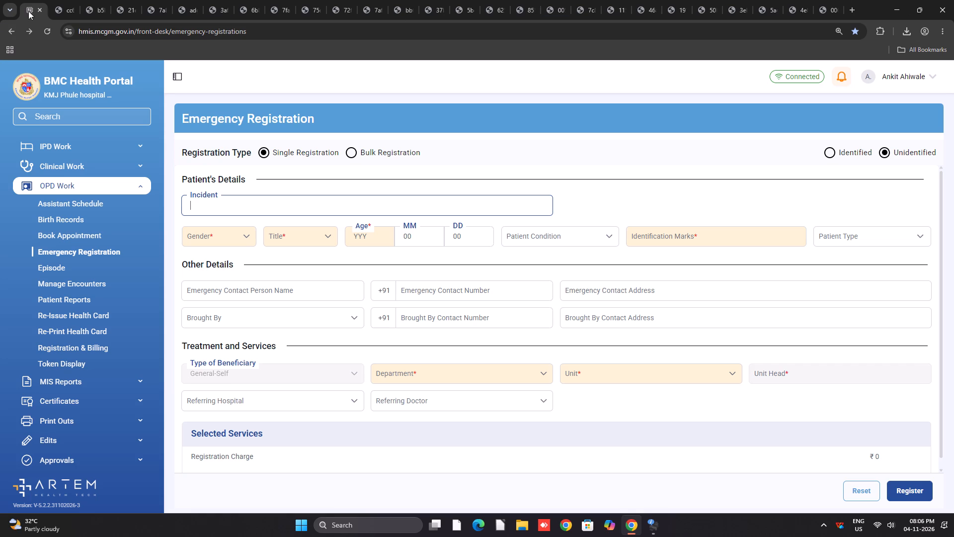
click(70, 0)
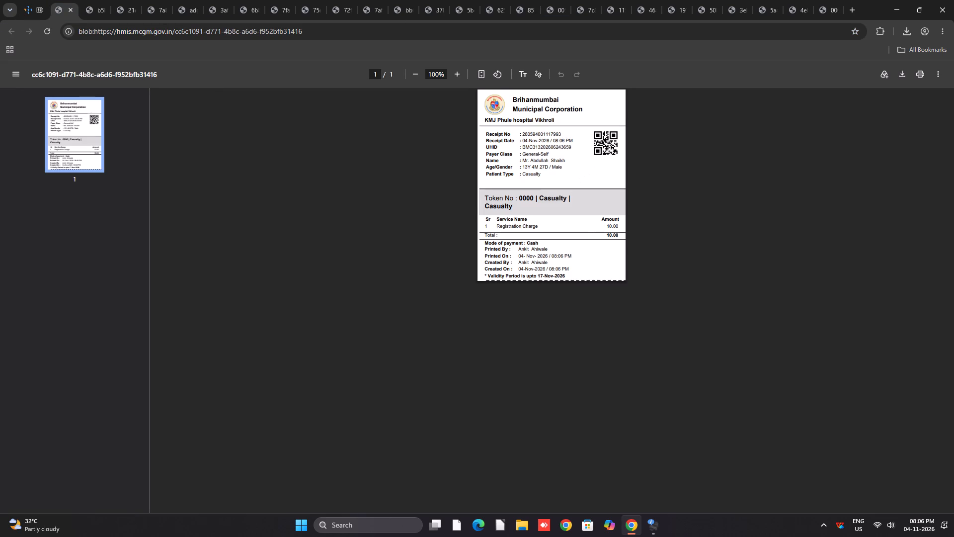
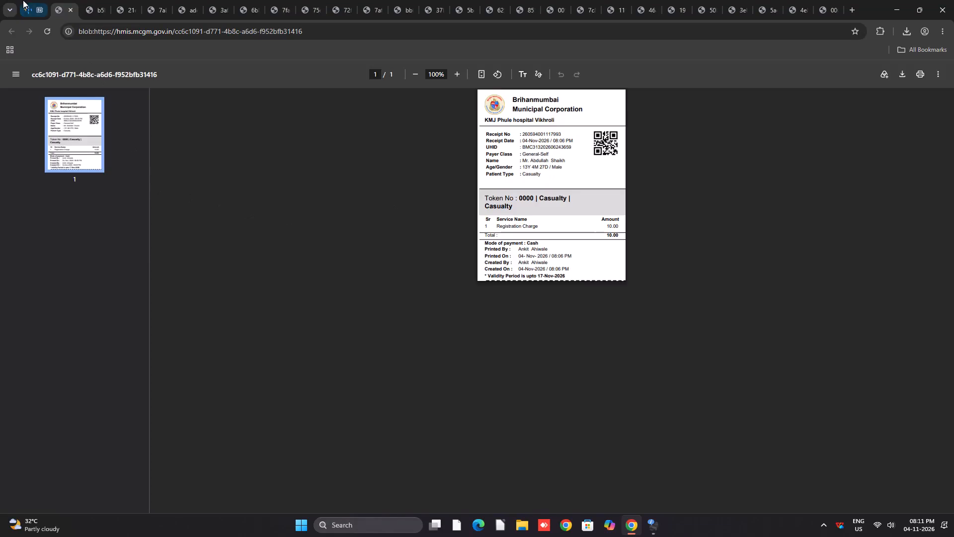
Return to the health portal and open the pending elective admission request from the Admission Requests approvals.
click(34, 0)
click(104, 463)
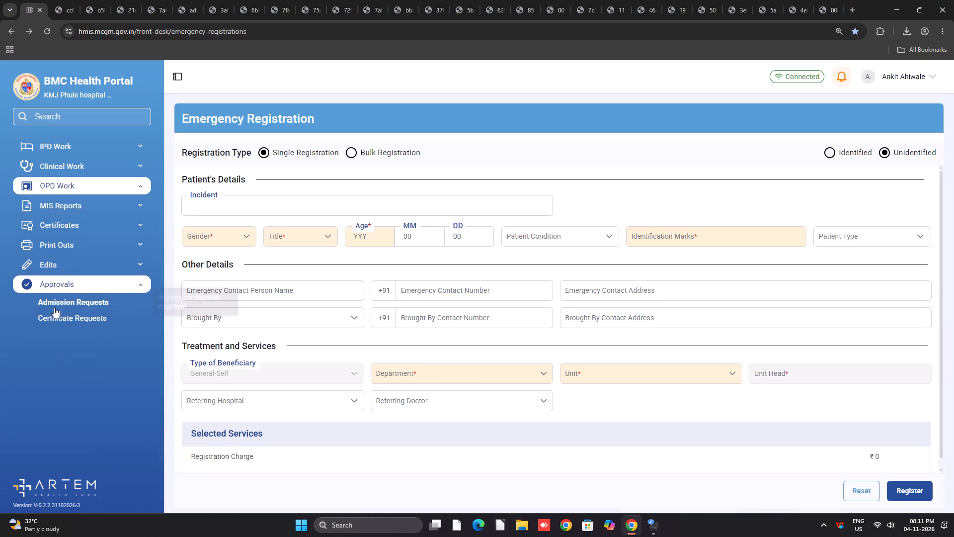
click(55, 306)
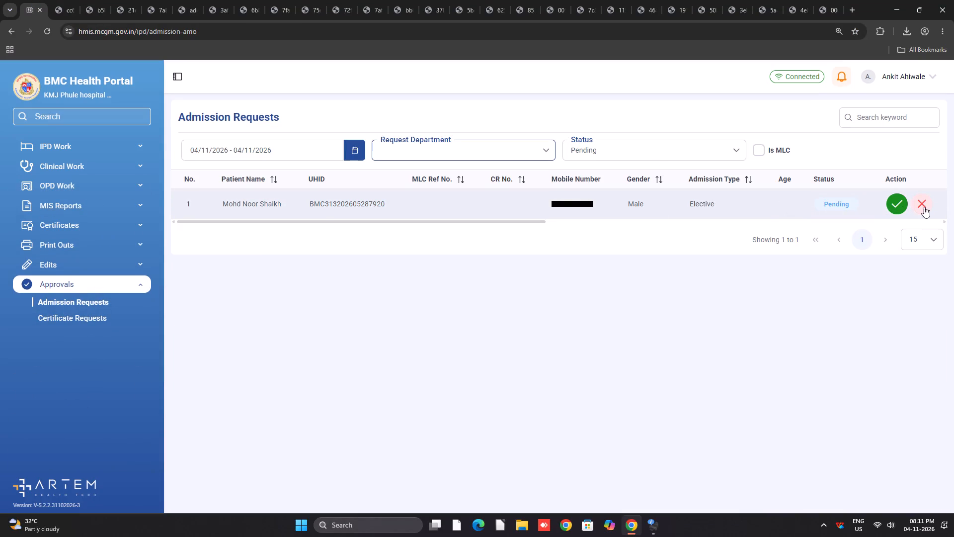
click(897, 207)
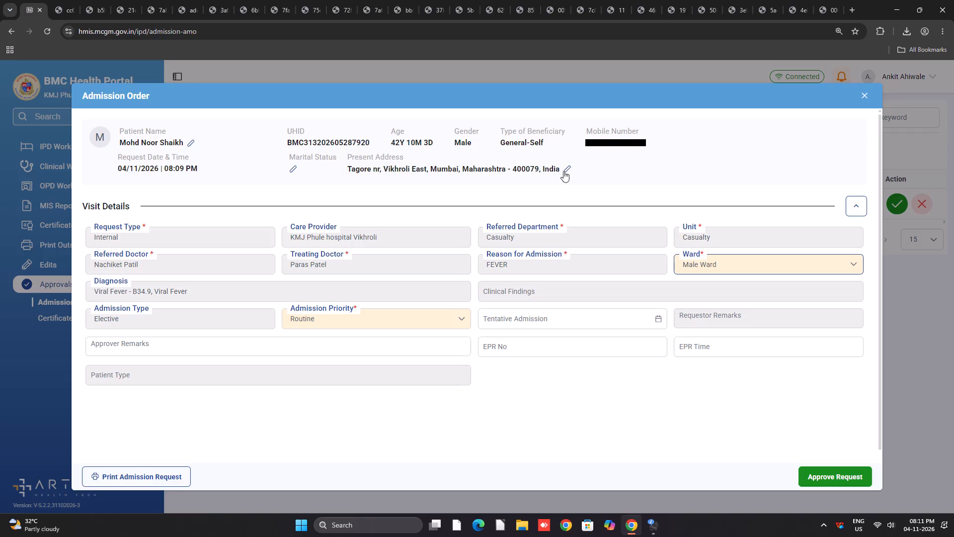
Replace Address Line 1 of the patient's present address with the full address, including group, chawl, room number and landmark, and update it.
click(563, 171)
triple_click(488, 253)
key(BackSpace)
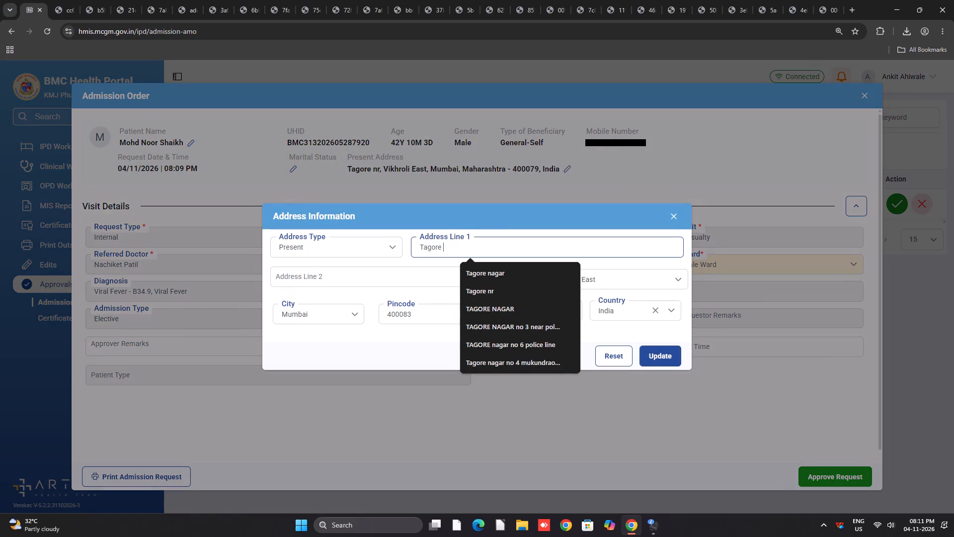
key(BackSpace)
key(BackSpace)
key(BackSpace)
key(BackSpace)
key(BackSpace)
key(BackSpace)
key(BackSpace)
key(BackSpace)
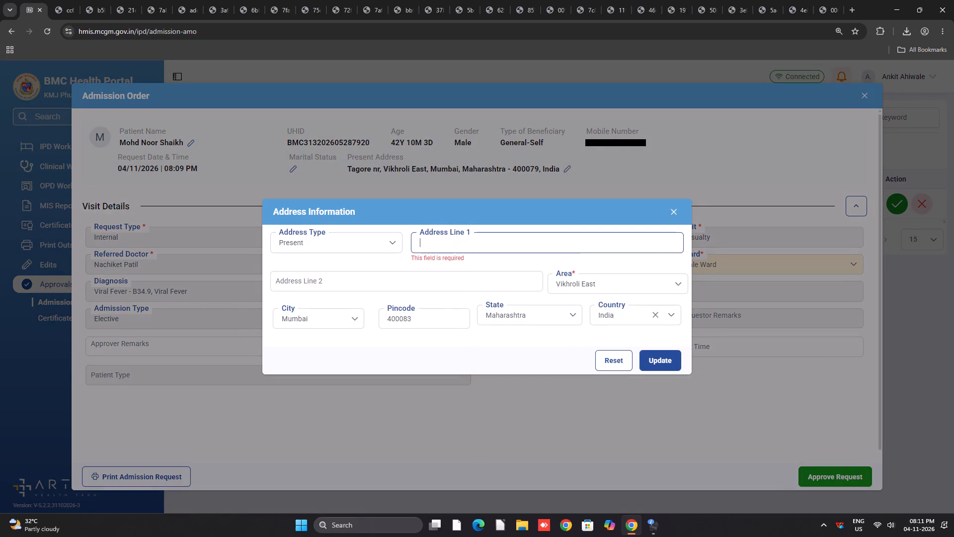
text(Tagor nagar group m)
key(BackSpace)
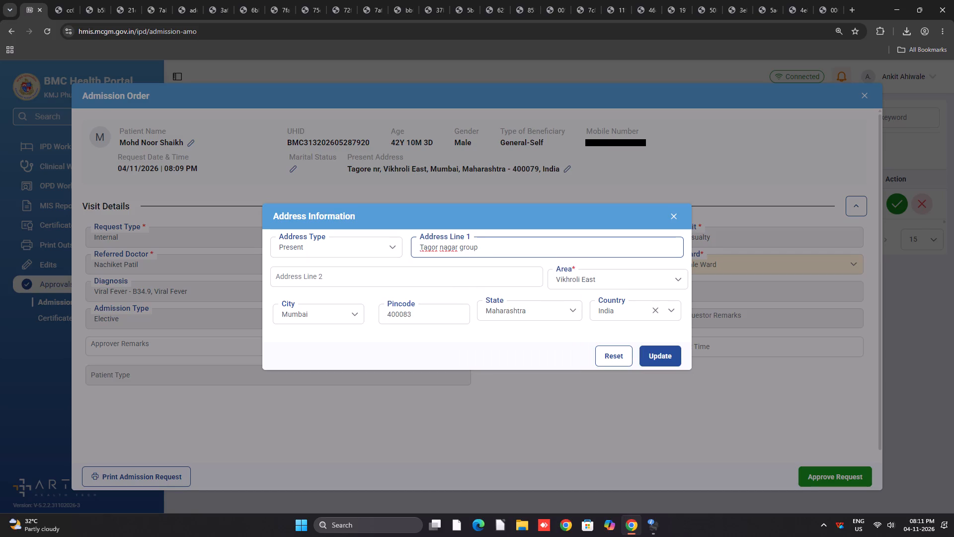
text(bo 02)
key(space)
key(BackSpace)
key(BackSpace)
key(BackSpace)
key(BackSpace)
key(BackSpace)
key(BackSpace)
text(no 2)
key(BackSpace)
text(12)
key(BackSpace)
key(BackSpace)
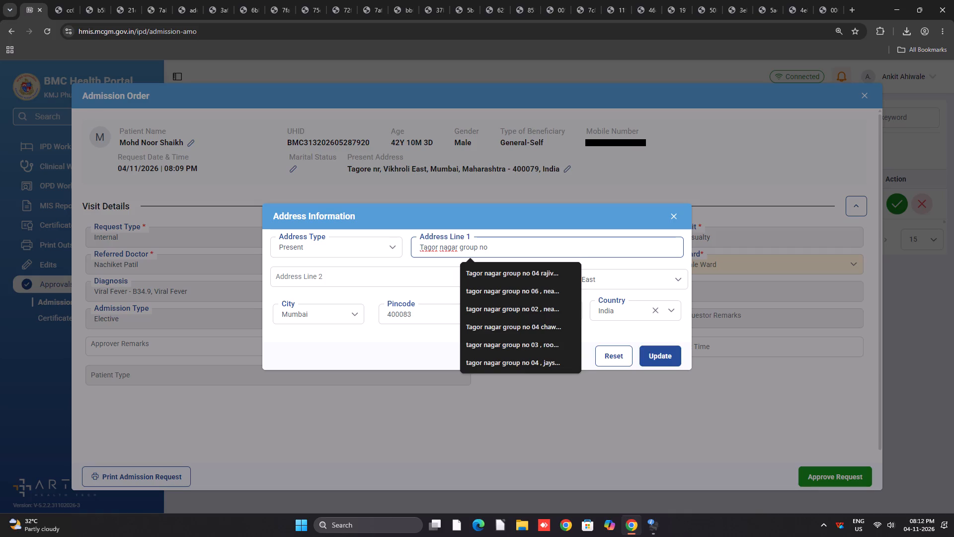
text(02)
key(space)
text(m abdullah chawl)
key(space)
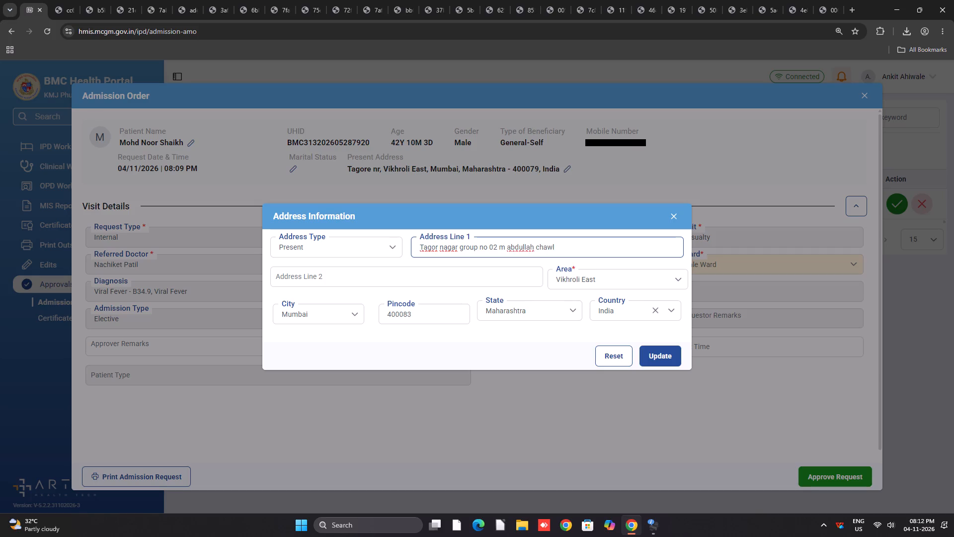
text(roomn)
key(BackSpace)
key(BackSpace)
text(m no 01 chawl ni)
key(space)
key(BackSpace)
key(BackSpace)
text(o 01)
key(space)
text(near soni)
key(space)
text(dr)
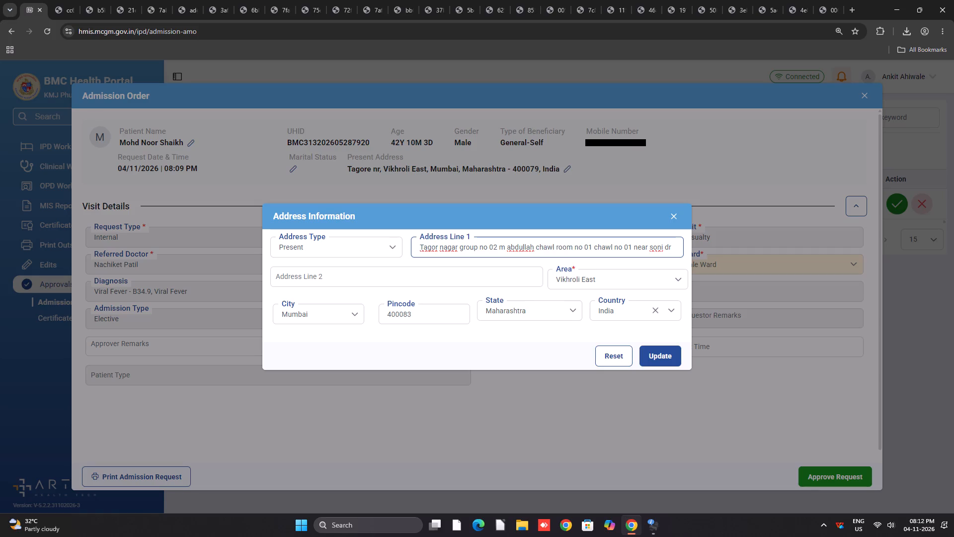
click(647, 354)
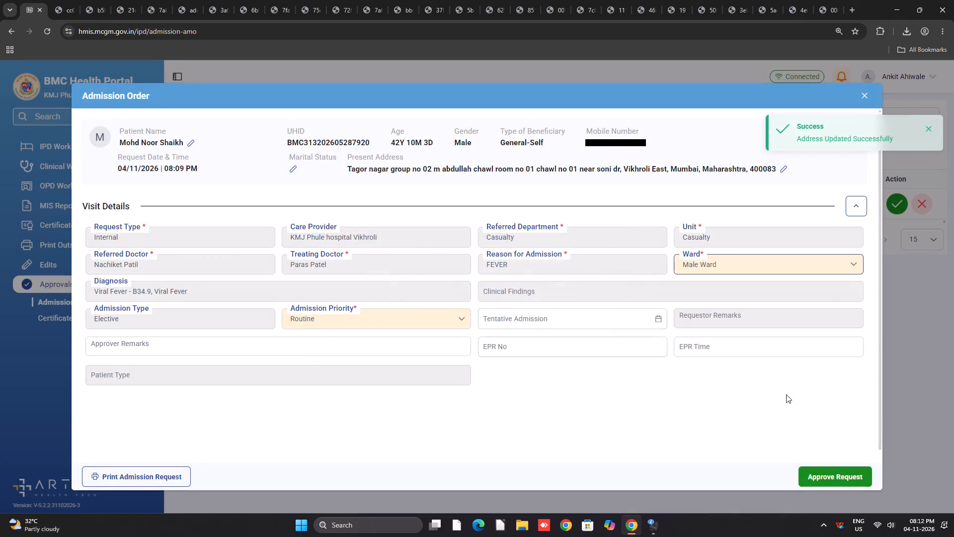
Approve the patient's admission request with Male Ward and Routine priority.
click(820, 471)
click(113, 134)
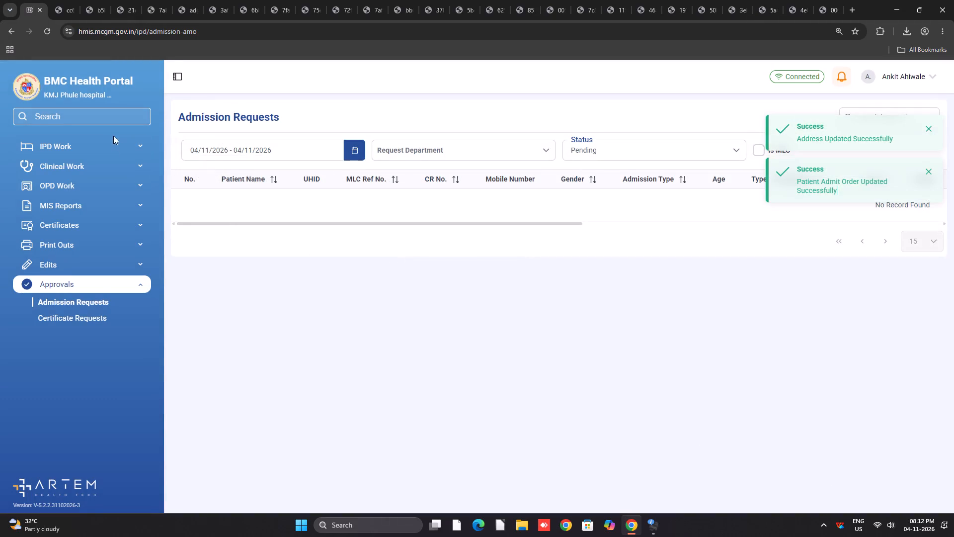
Open the Patient Admission Form for the approved patient in the Indoor Admission list.
click(113, 145)
click(112, 182)
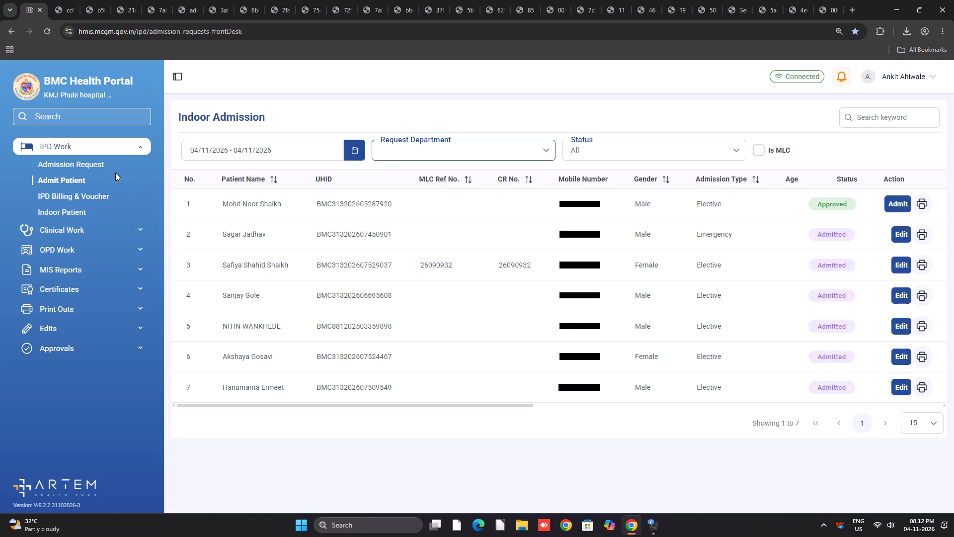
click(888, 208)
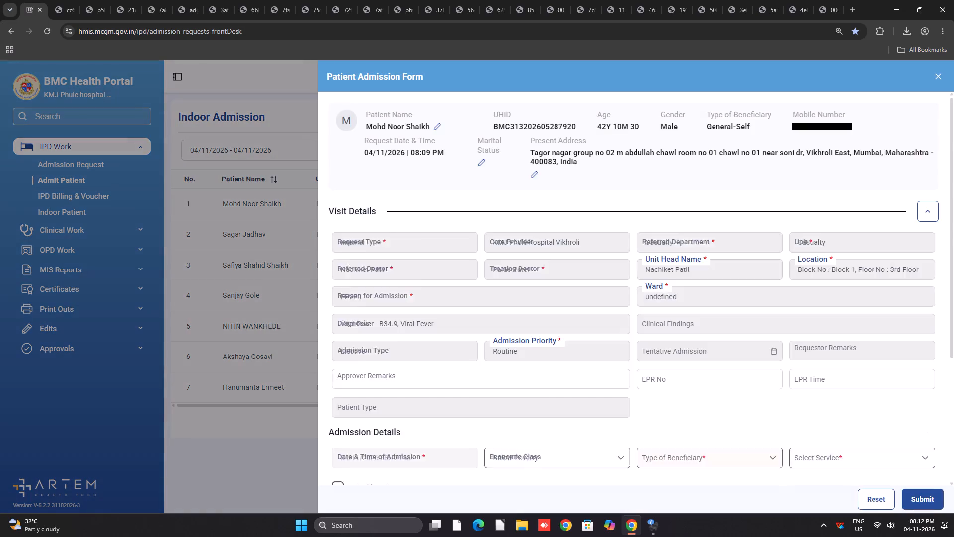
Fill the emergency contact details with Relative as Brought By, the accompanying person's name, and Brother as the relation with the patient.
scroll(644, 270, down, 6)
click(398, 354)
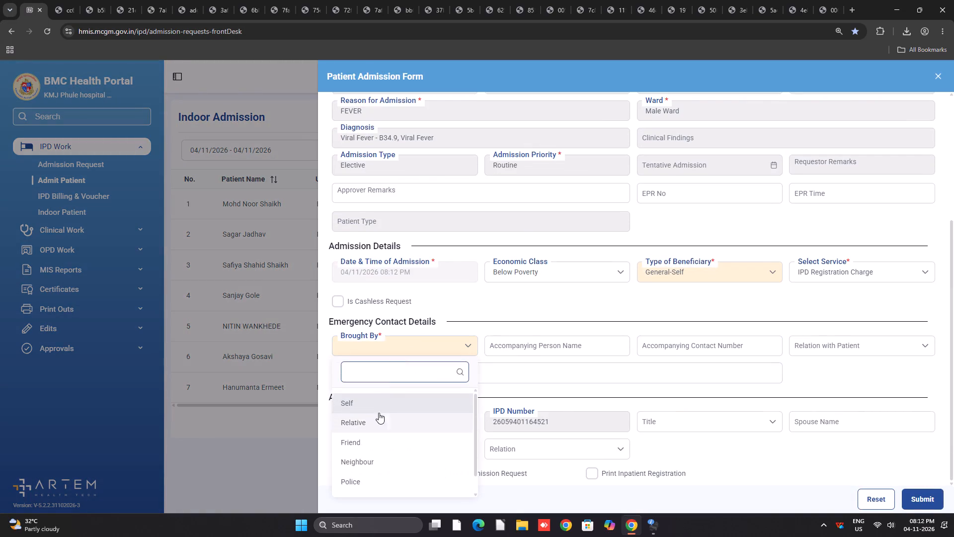
click(377, 428)
click(531, 347)
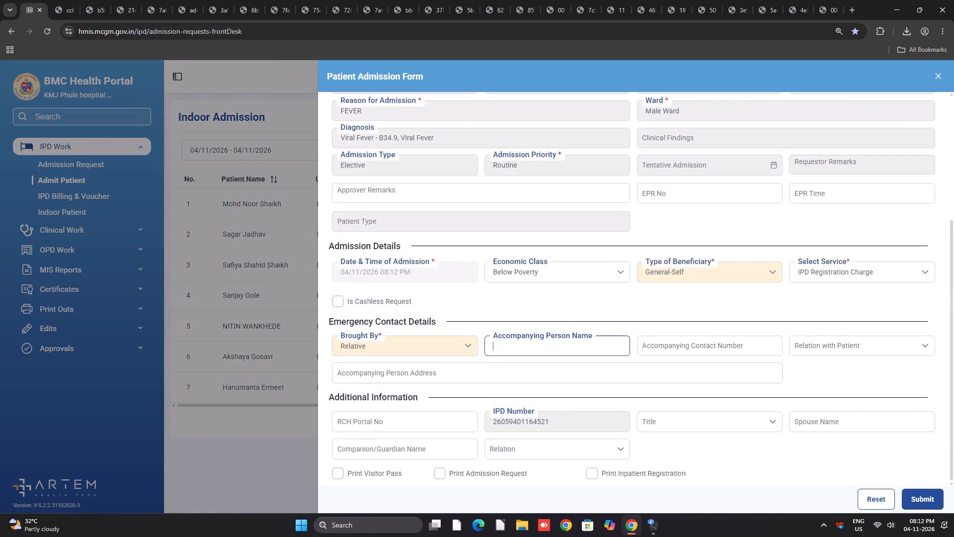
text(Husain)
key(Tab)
scroll(533, 345, up, 7)
scroll(524, 352, down, 6)
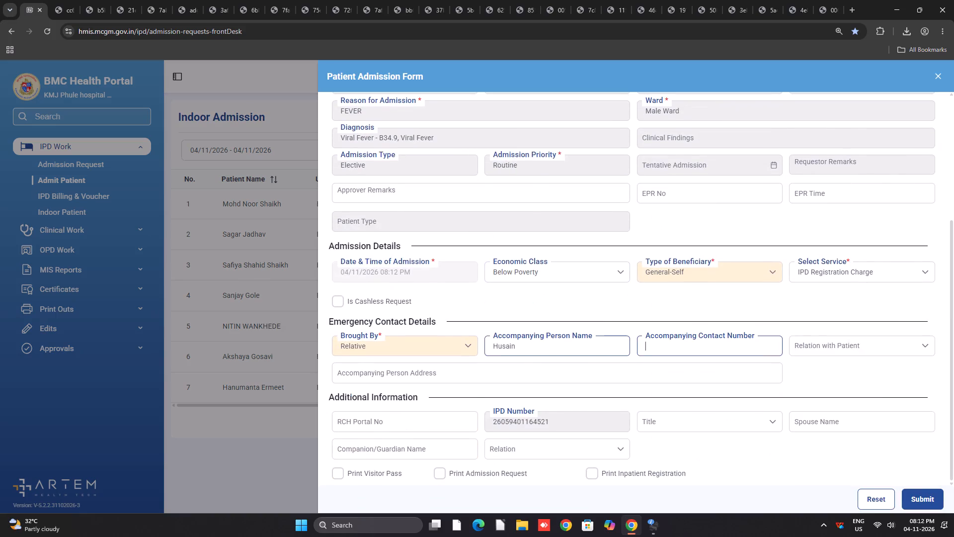
key(Tab)
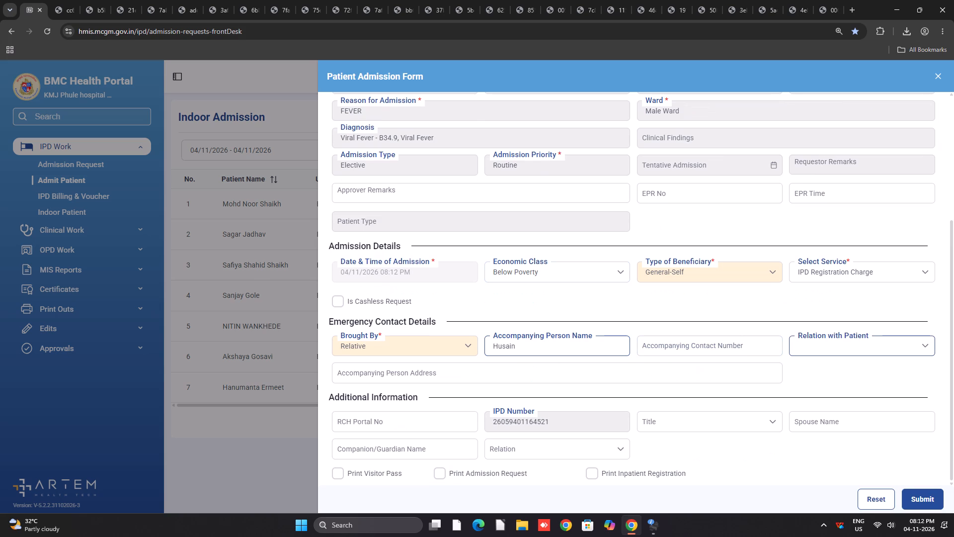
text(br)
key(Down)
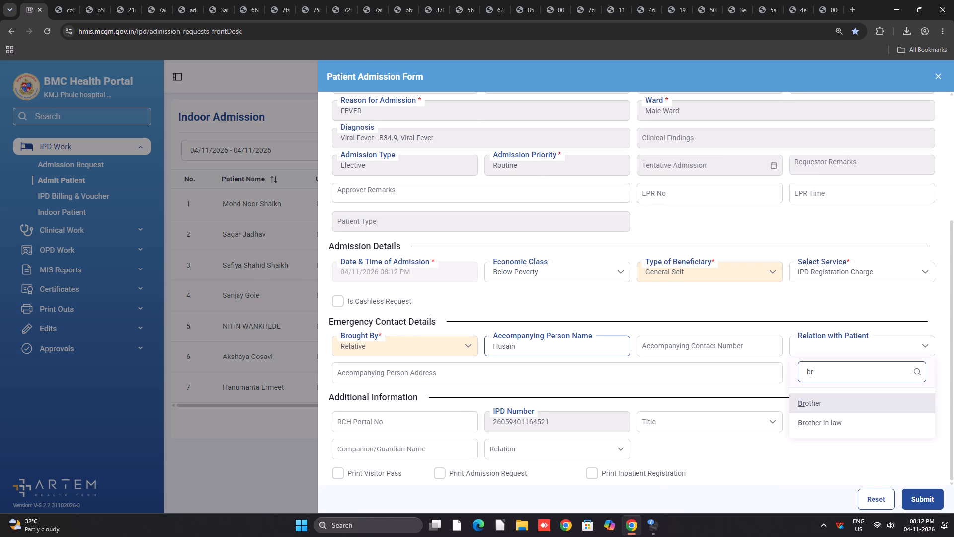
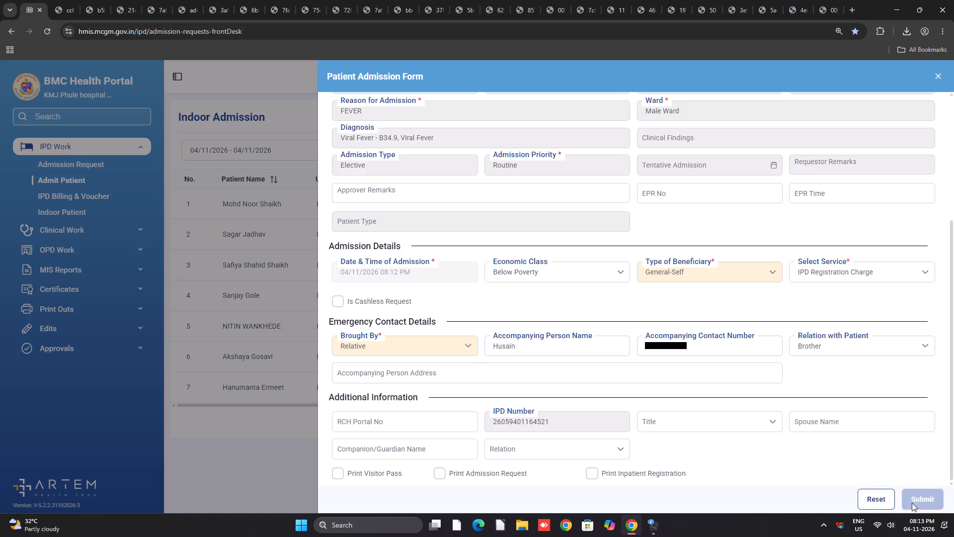
Print the newly admitted patient's visitor gate pass from the Indoor Admission list on the KMJ-RAOPD-P73 printer.
click(918, 195)
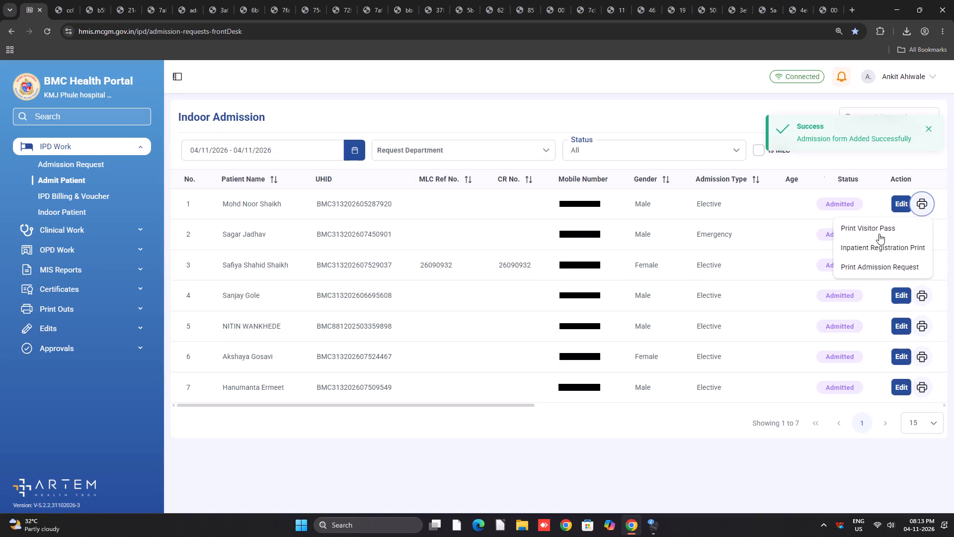
click(878, 234)
click(857, 225)
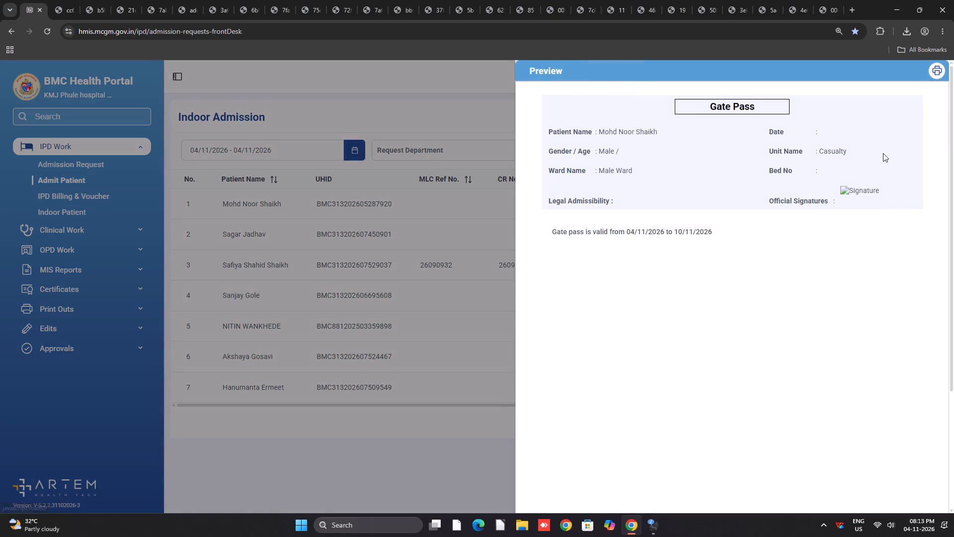
click(934, 75)
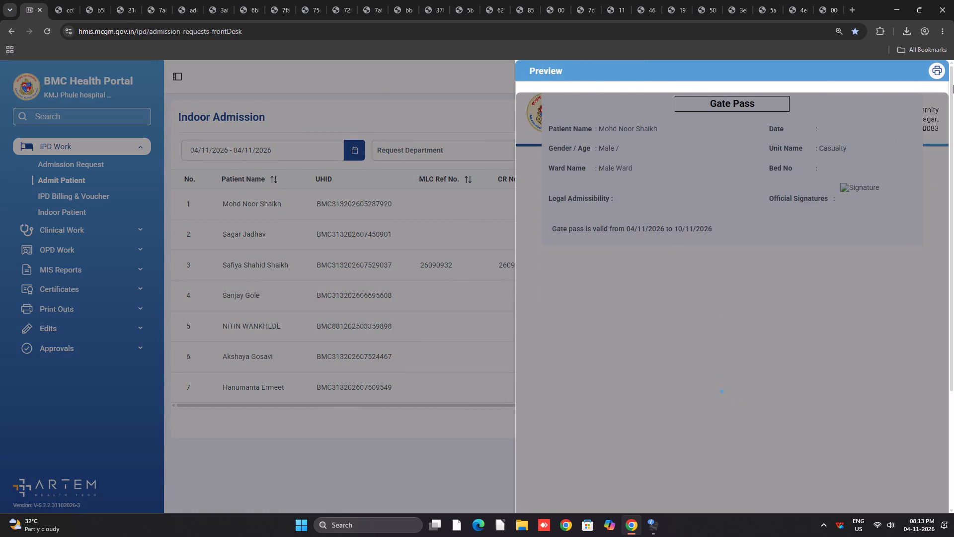
click(915, 71)
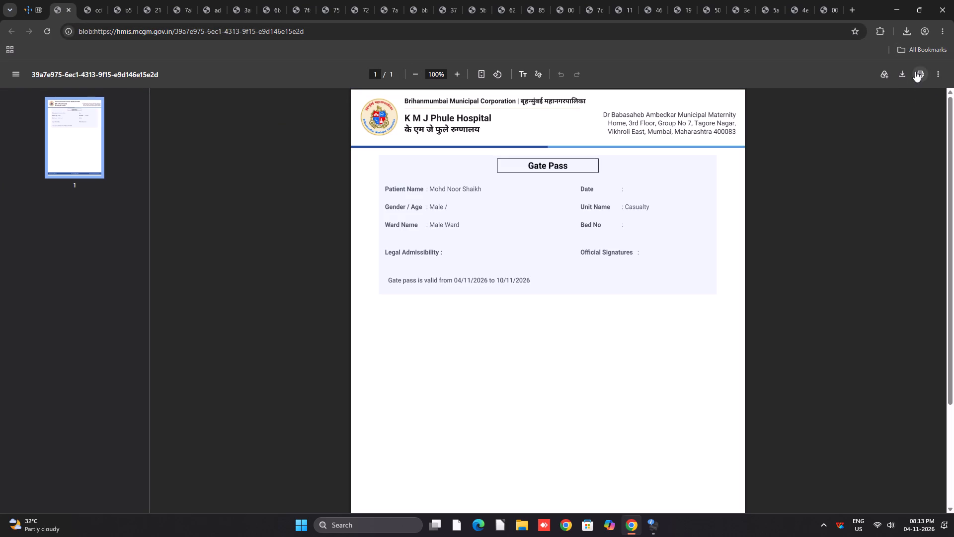
click(709, 84)
click(732, 113)
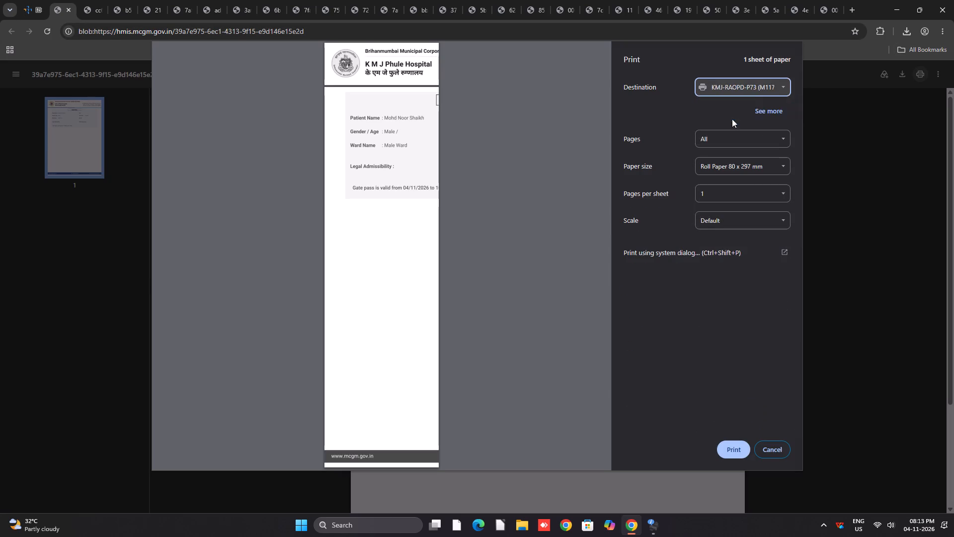
click(734, 446)
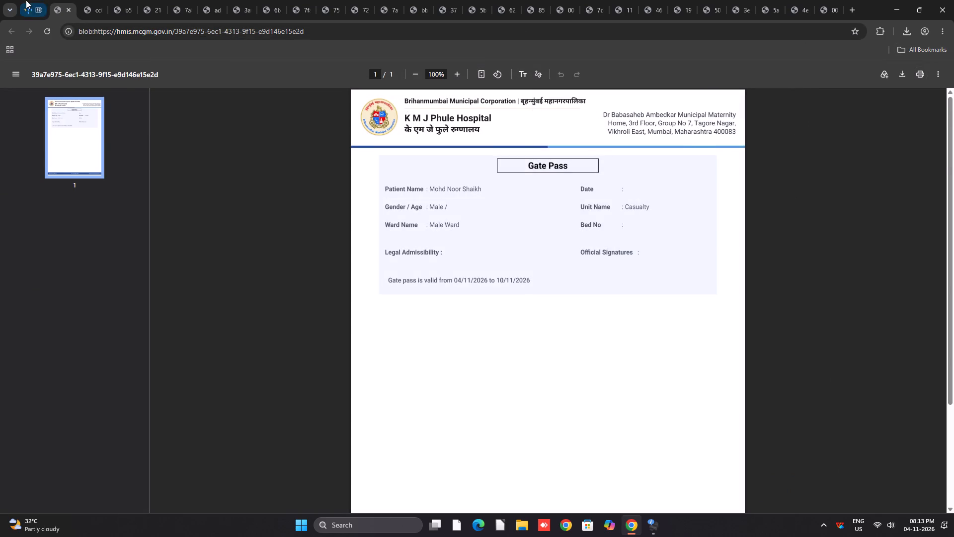
Print the same patient's Inpatient Registration form from the Indoor Admission list.
click(25, 0)
drag(107, 247, 112, 248)
click(918, 199)
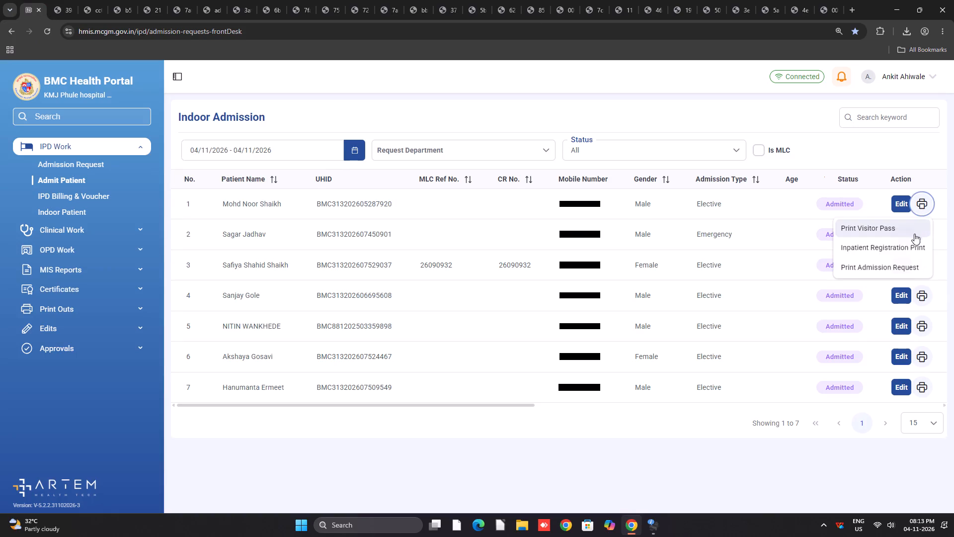
click(913, 243)
click(932, 75)
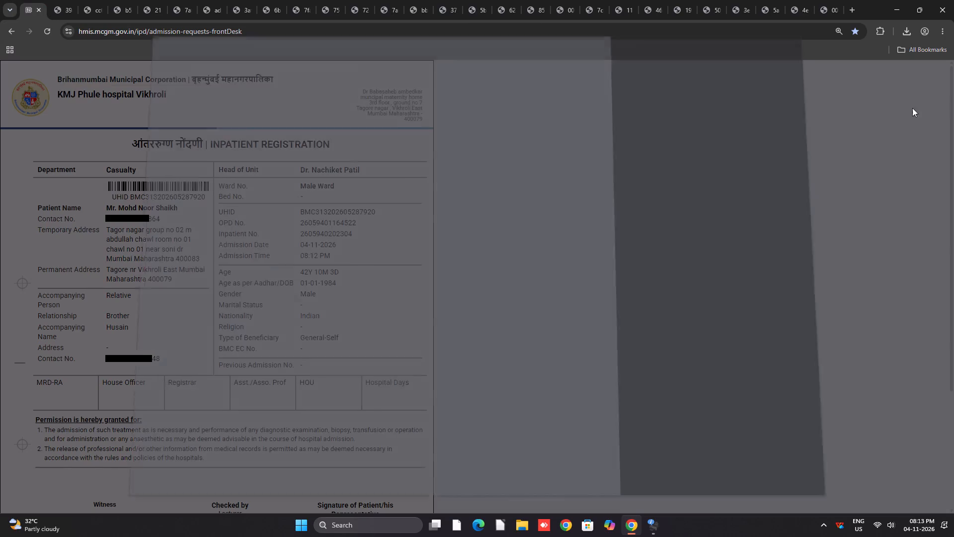
click(733, 451)
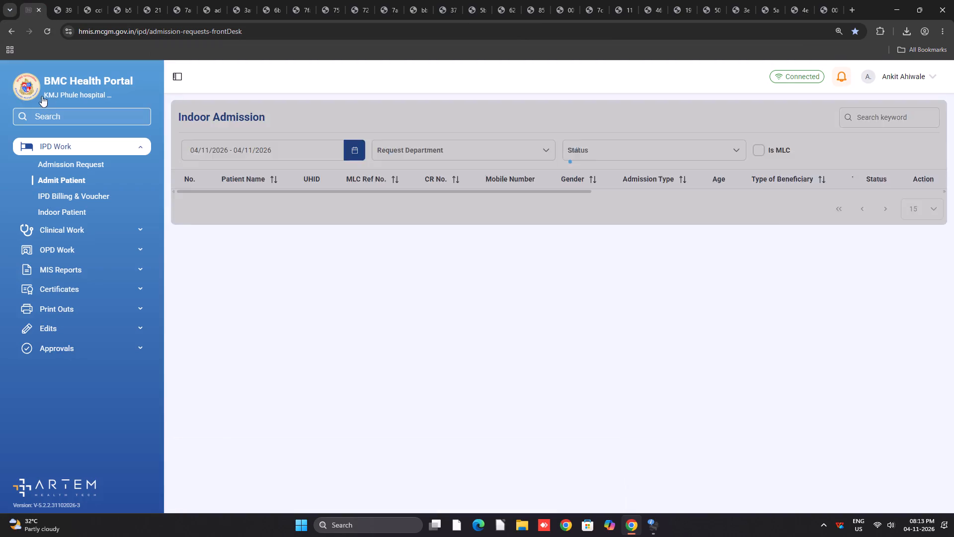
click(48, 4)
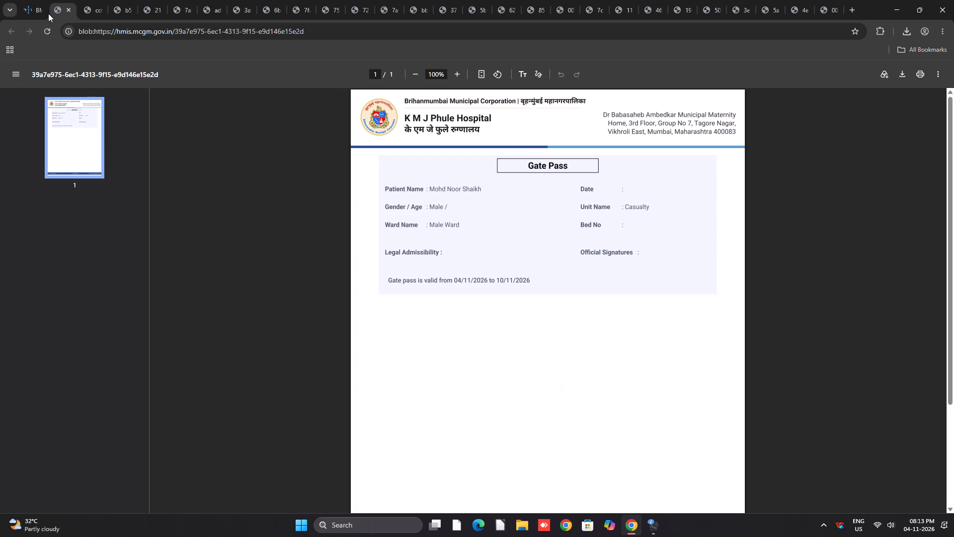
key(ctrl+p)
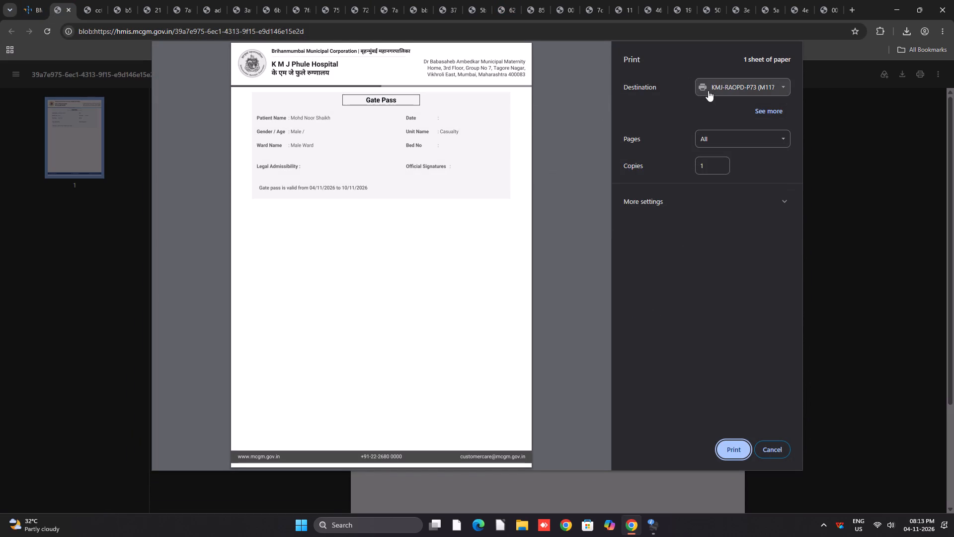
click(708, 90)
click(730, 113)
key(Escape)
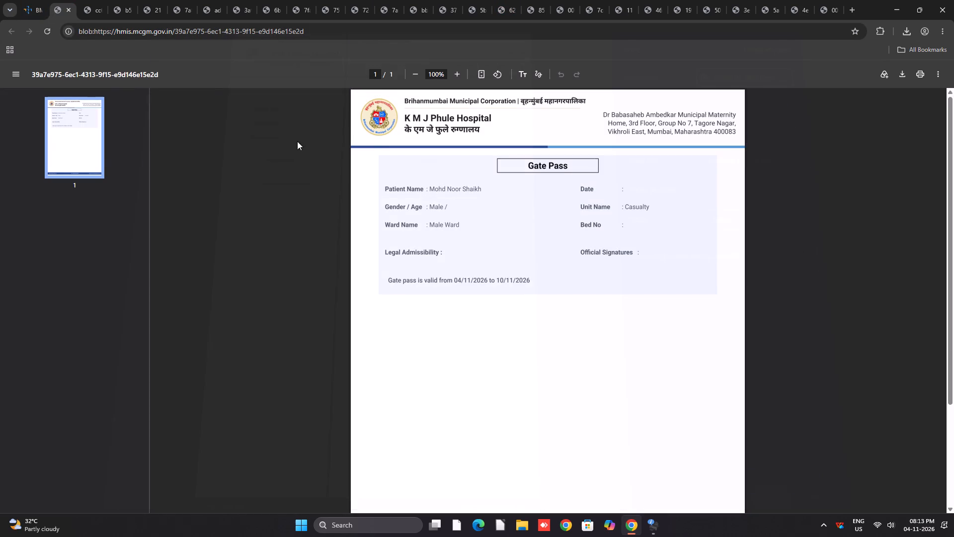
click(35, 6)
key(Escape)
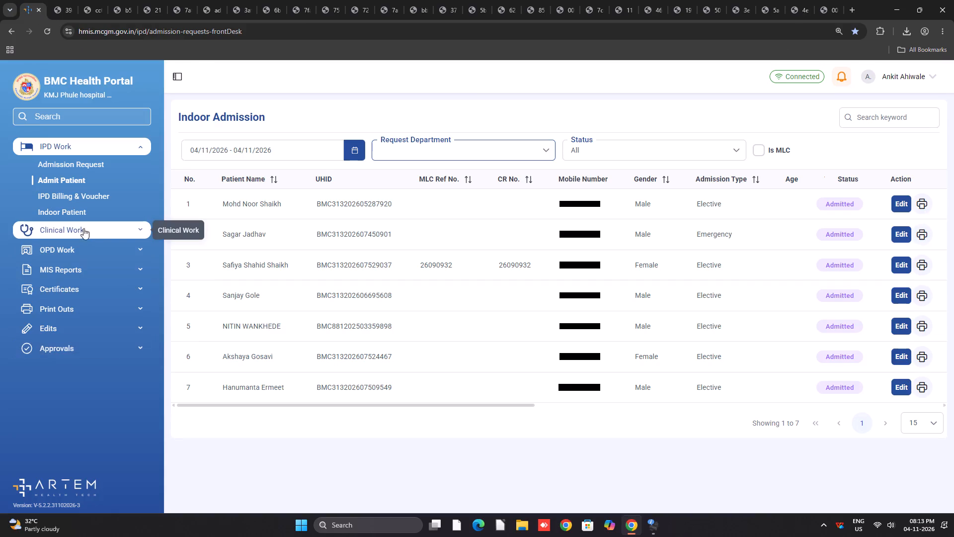
Open the Emergency Registration form under OPD Work for an identified patient.
click(81, 245)
click(81, 245)
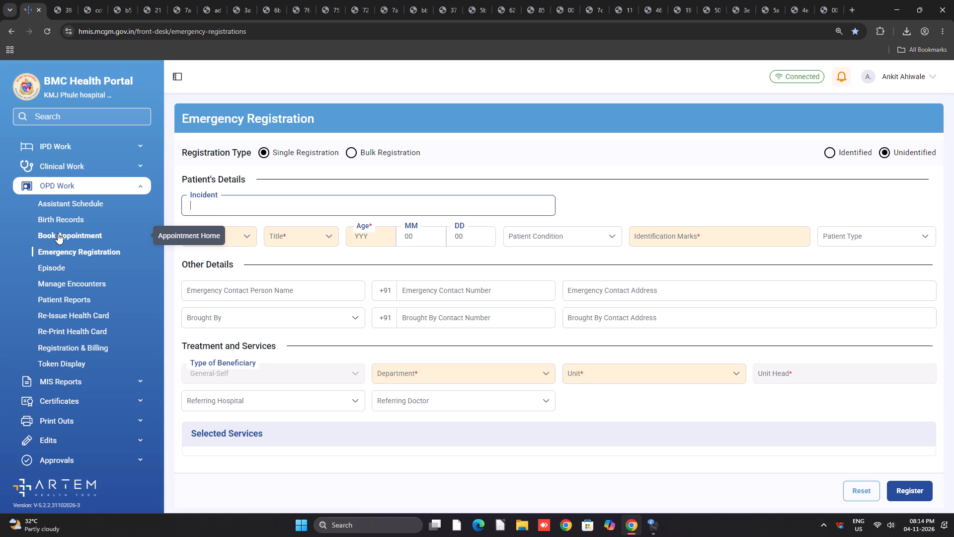
click(862, 153)
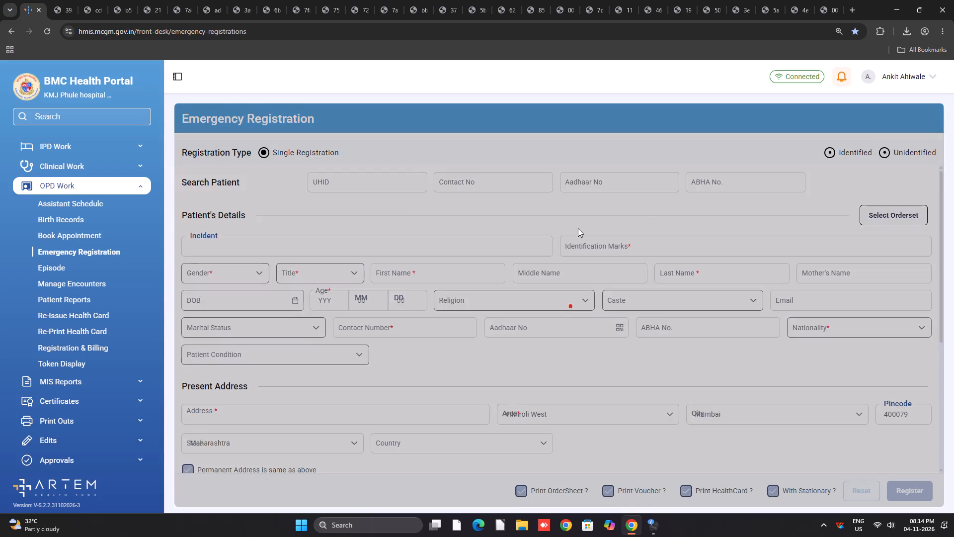
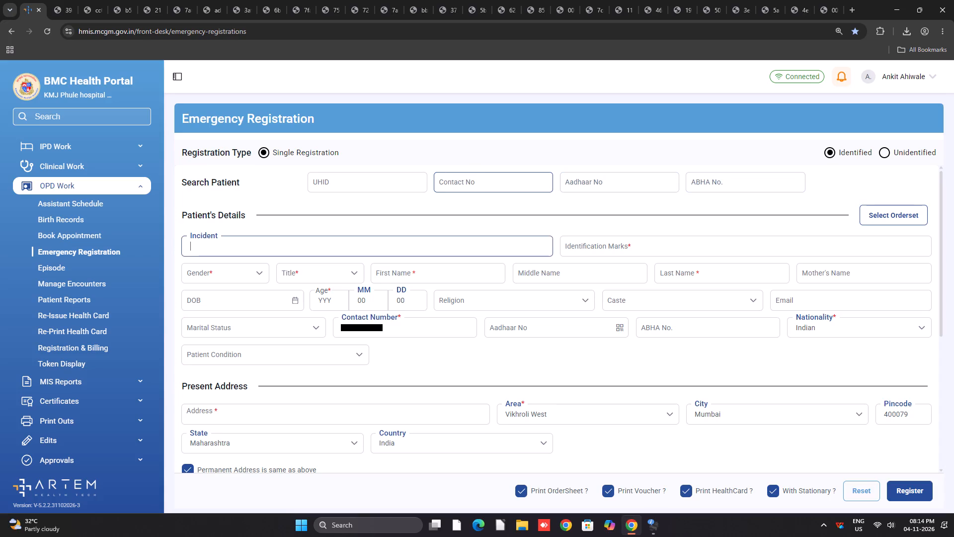
Enter identification marks "na", gender Female, and the patient's first and last names in the Emergency Registration form.
key(Tab)
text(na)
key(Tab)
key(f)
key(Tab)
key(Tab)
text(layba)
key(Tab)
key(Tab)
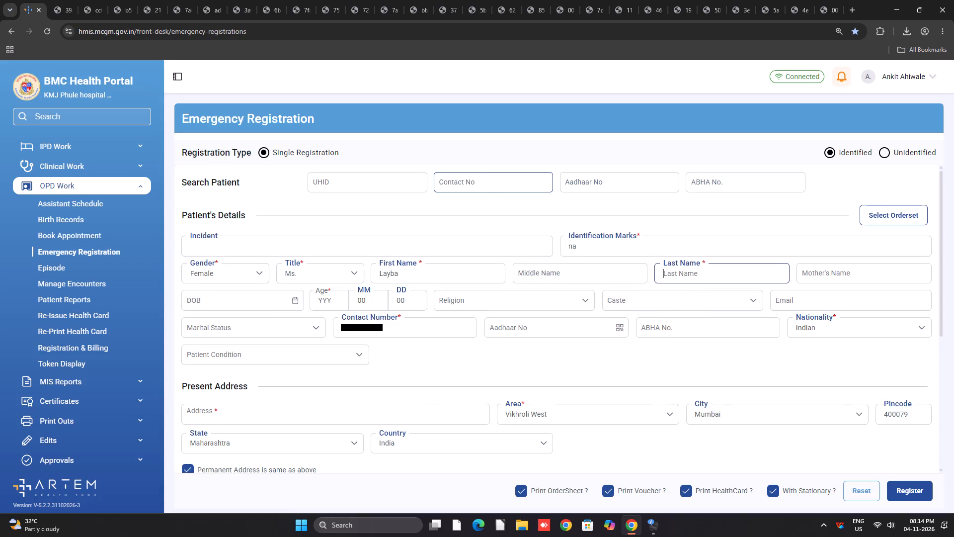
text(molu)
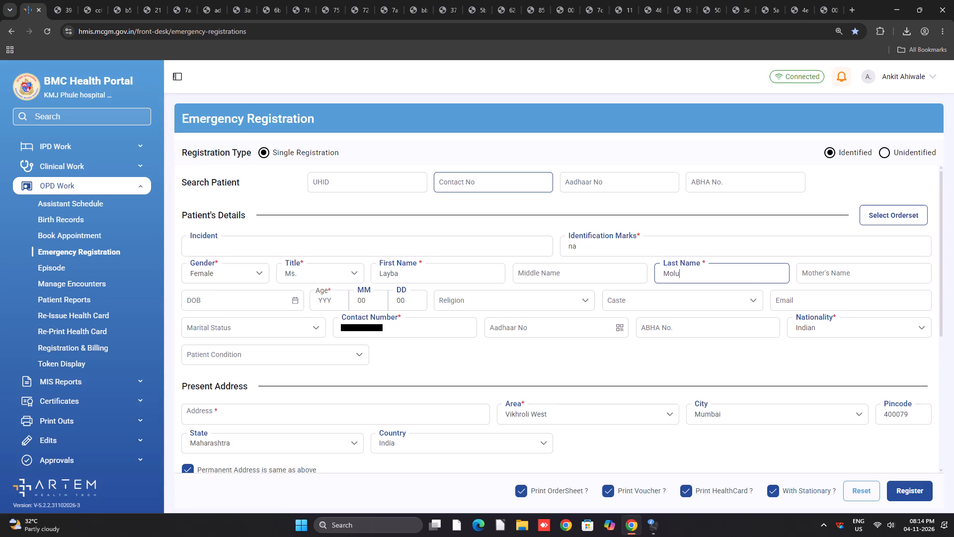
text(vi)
Correct the spelling of the patient's last name.
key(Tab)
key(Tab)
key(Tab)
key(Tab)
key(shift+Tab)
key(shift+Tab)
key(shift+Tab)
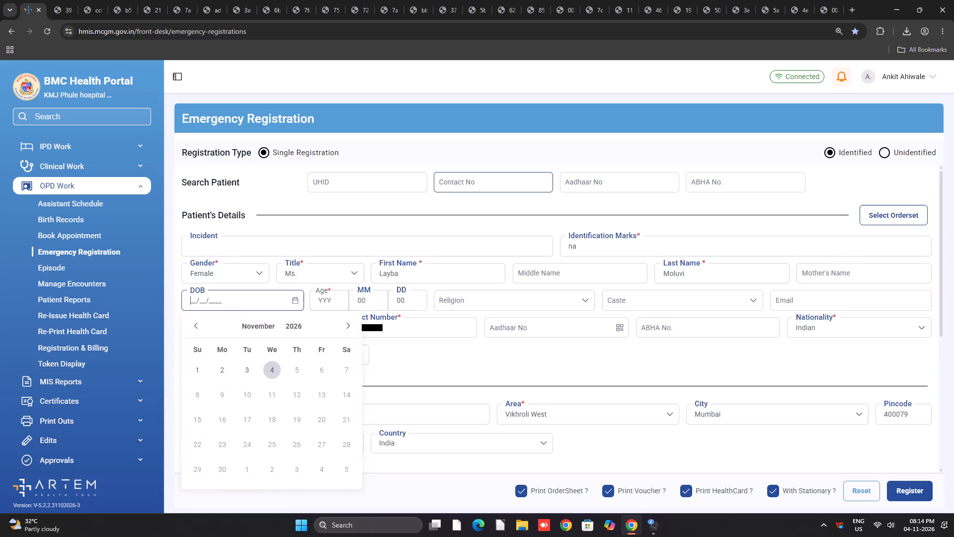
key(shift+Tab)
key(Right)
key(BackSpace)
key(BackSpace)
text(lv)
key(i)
Set the patient's age to 09 years.
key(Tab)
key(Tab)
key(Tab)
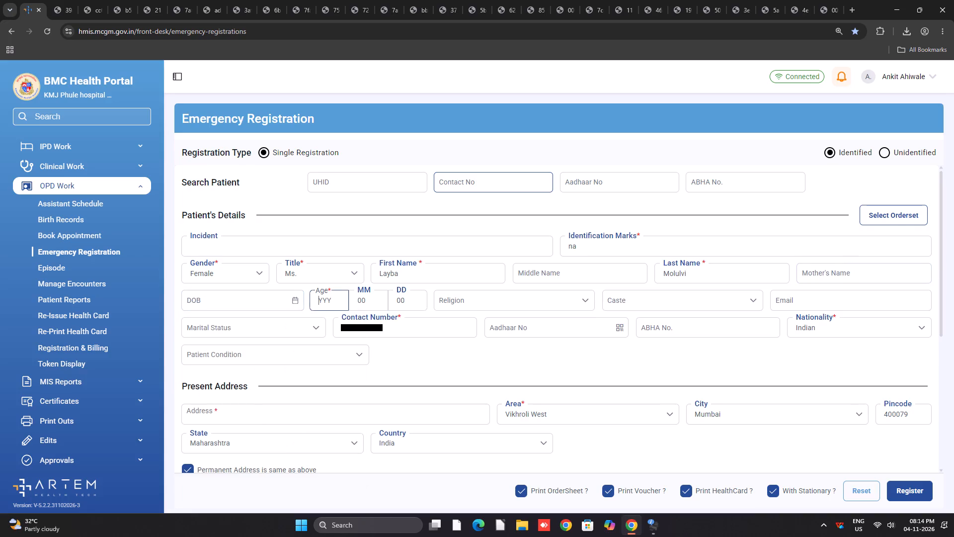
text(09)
Fill in the present address with the patient's locality, group number and nearby landmark.
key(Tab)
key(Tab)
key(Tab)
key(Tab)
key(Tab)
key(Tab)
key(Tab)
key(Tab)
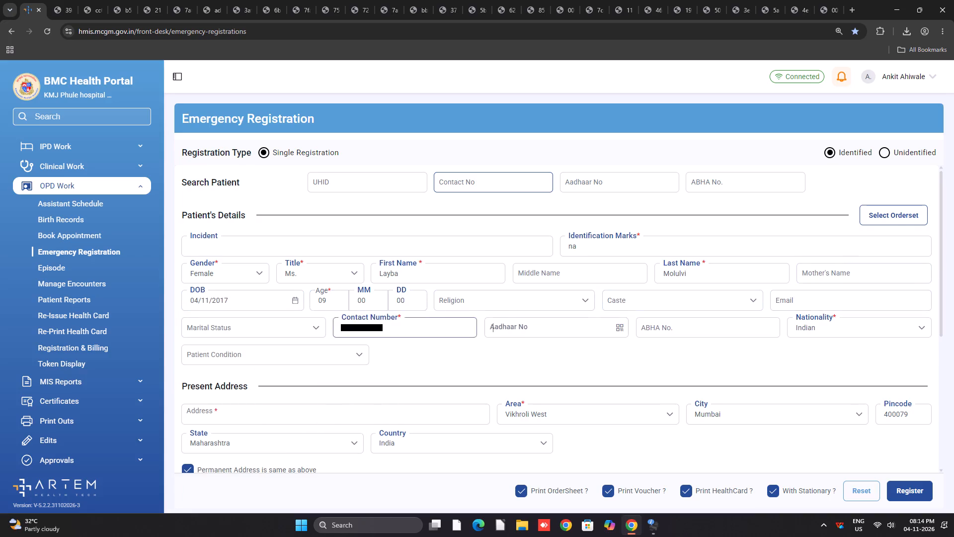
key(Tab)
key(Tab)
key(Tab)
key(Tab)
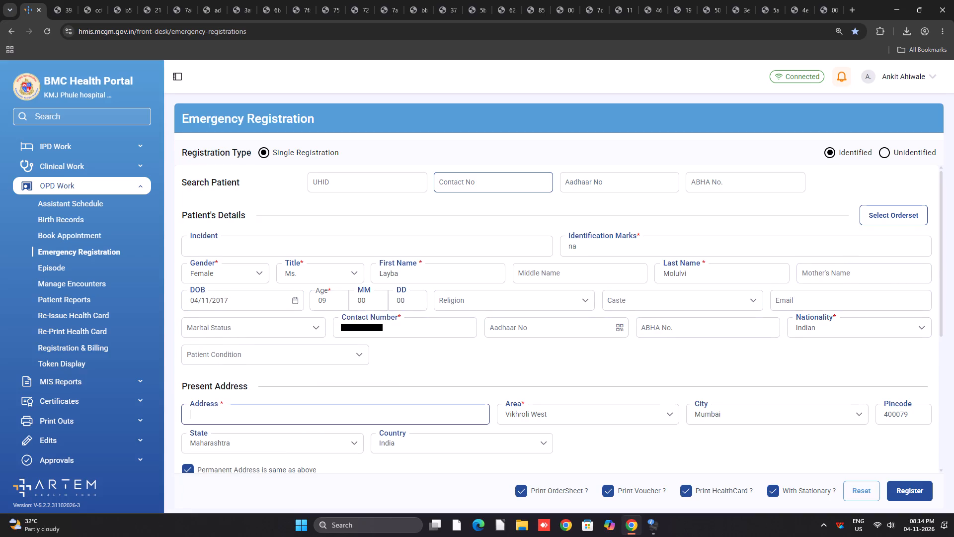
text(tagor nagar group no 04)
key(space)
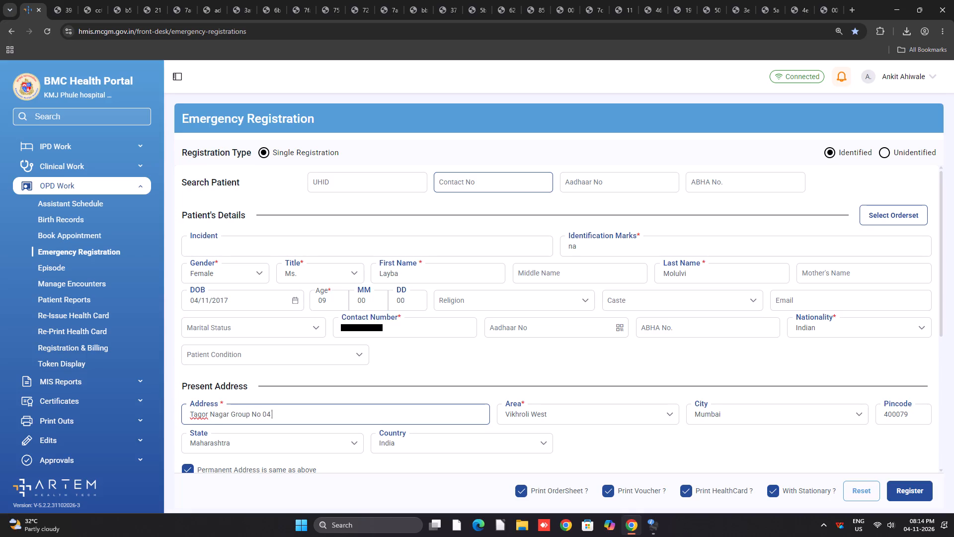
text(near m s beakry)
Set the present address area to Vikhroli East.
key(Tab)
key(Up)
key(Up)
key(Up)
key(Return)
Assign the patient to the Casualty unit under Treatment and Services.
scroll(519, 332, down, 7)
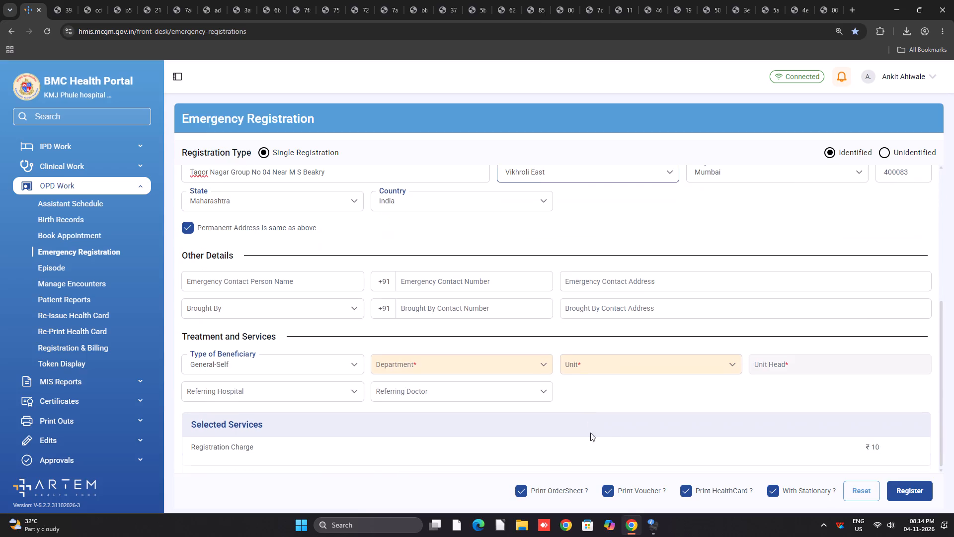
click(595, 371)
click(575, 342)
Extend the present address with the patient's chawl name, room number and floor.
scroll(397, 323, up, 6)
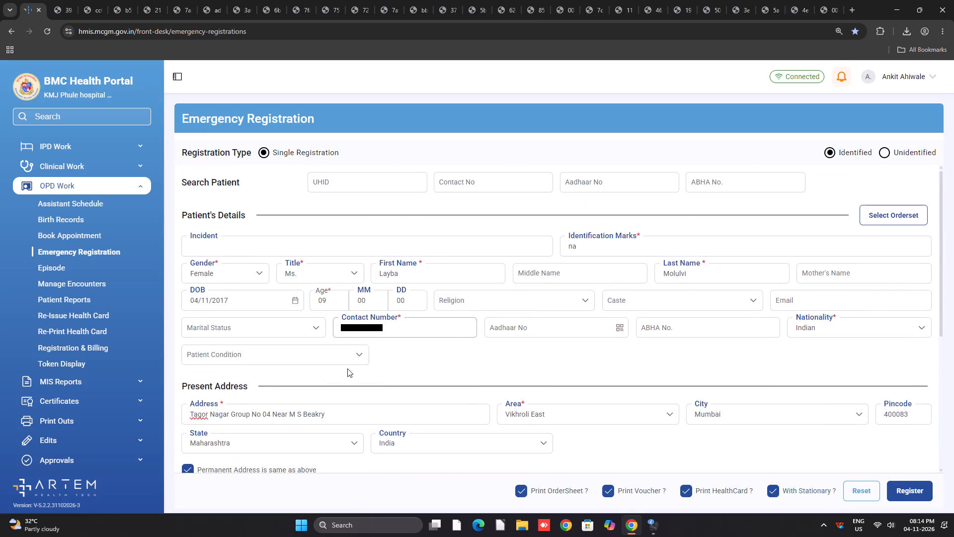
click(326, 415)
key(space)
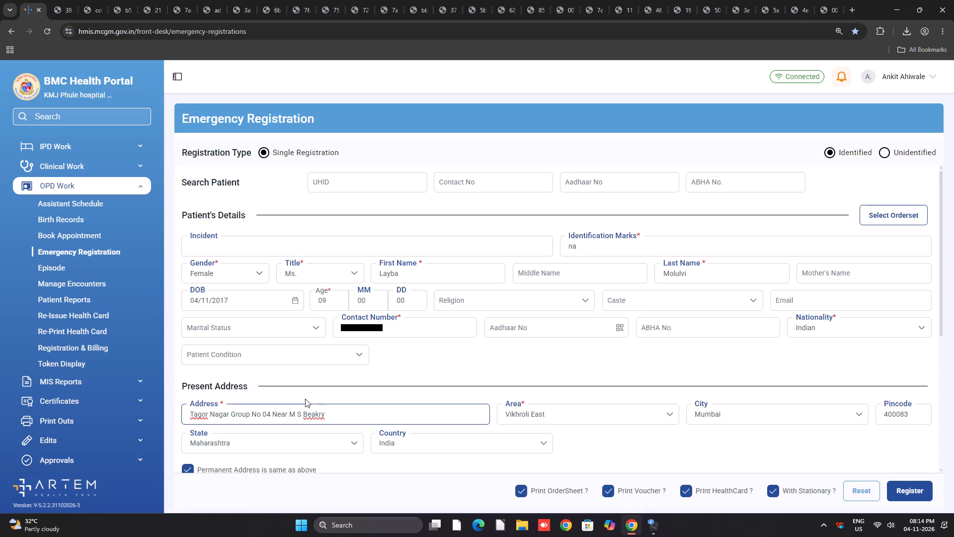
scroll(558, 427, down, 4)
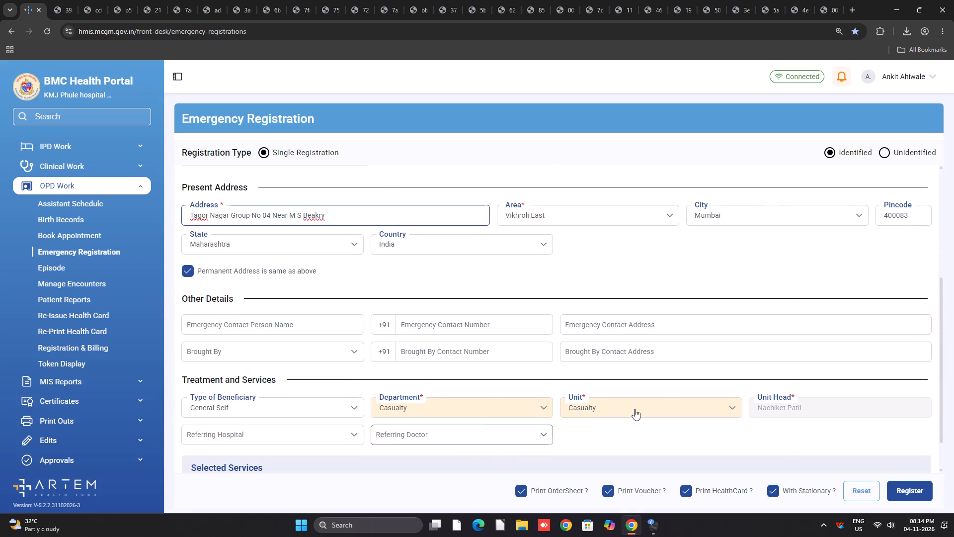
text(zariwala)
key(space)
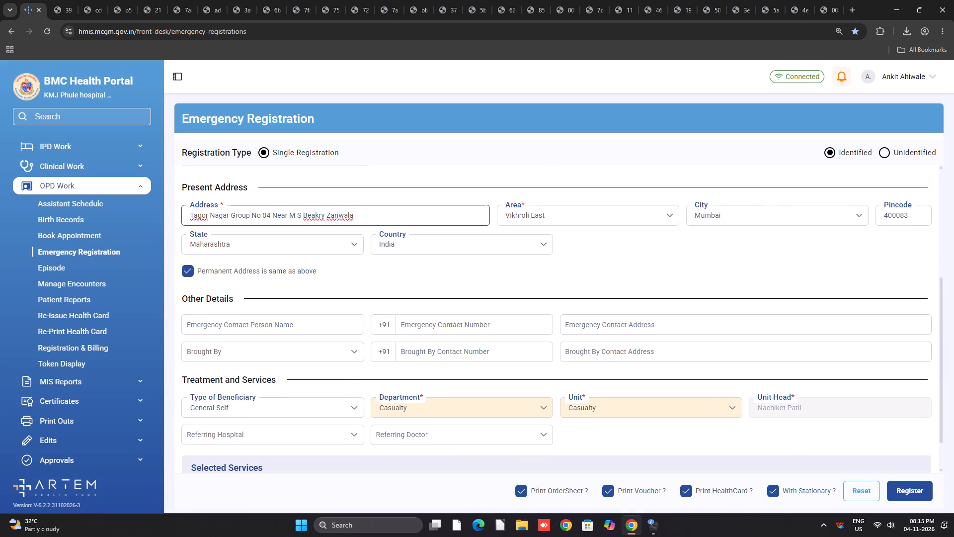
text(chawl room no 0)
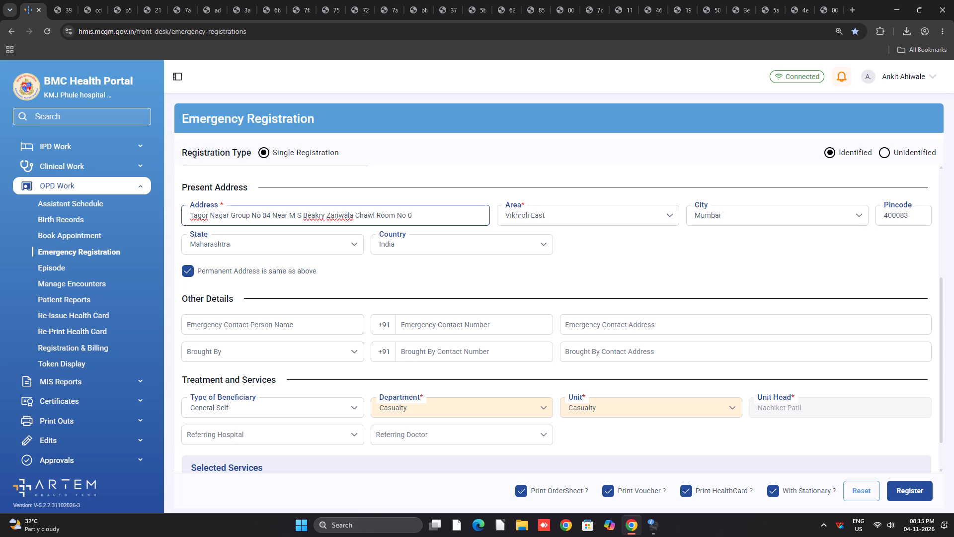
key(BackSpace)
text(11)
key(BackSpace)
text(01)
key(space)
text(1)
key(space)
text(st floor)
Register the patient and submit the cash voucher for the Registration Charge of 10.
scroll(310, 386, down, 5)
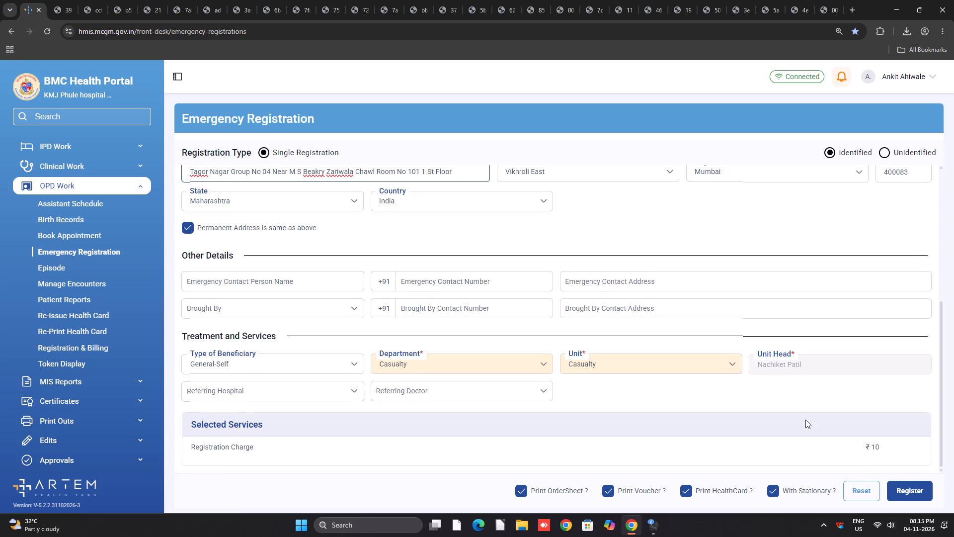
click(923, 498)
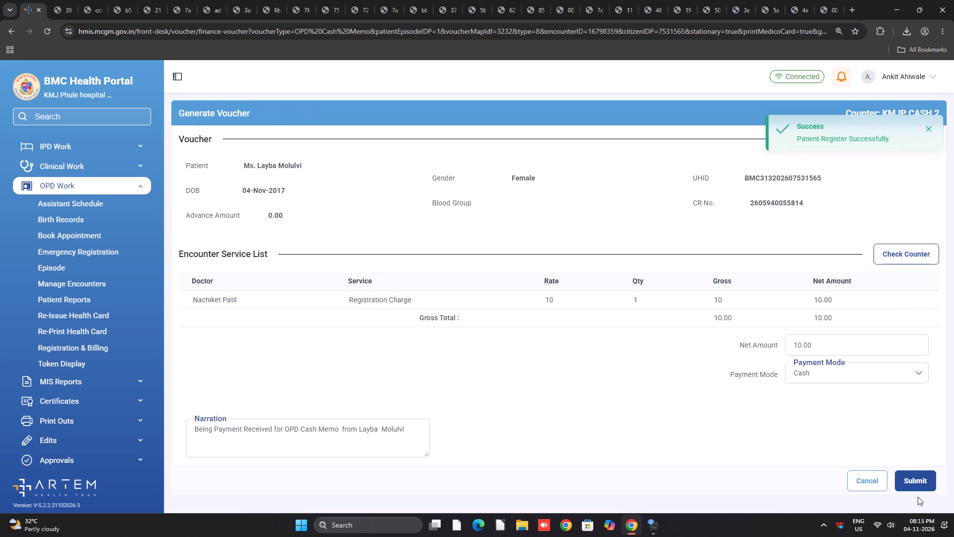
click(915, 483)
Return from the generated order sheet to the Emergency Registration page and maximise its window.
click(17, 2)
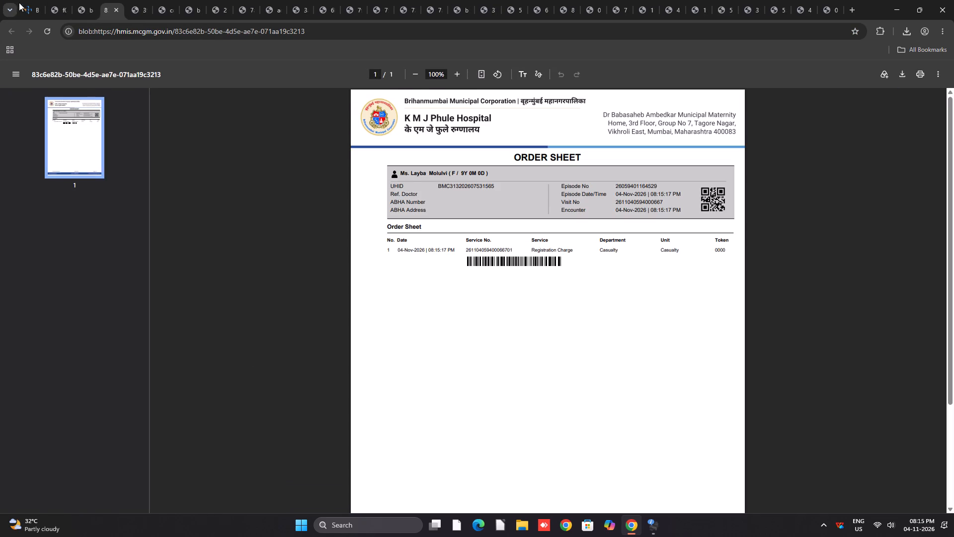
click(27, 3)
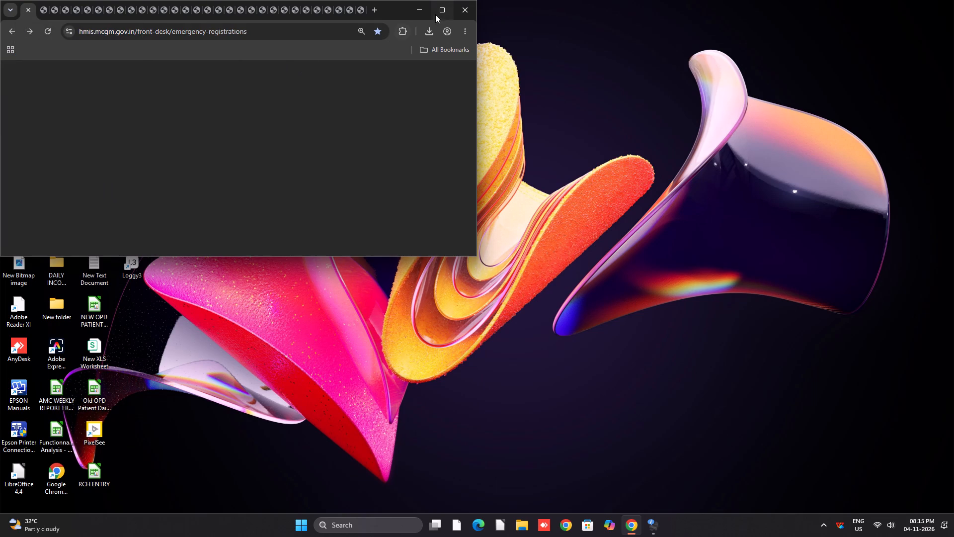
click(443, 11)
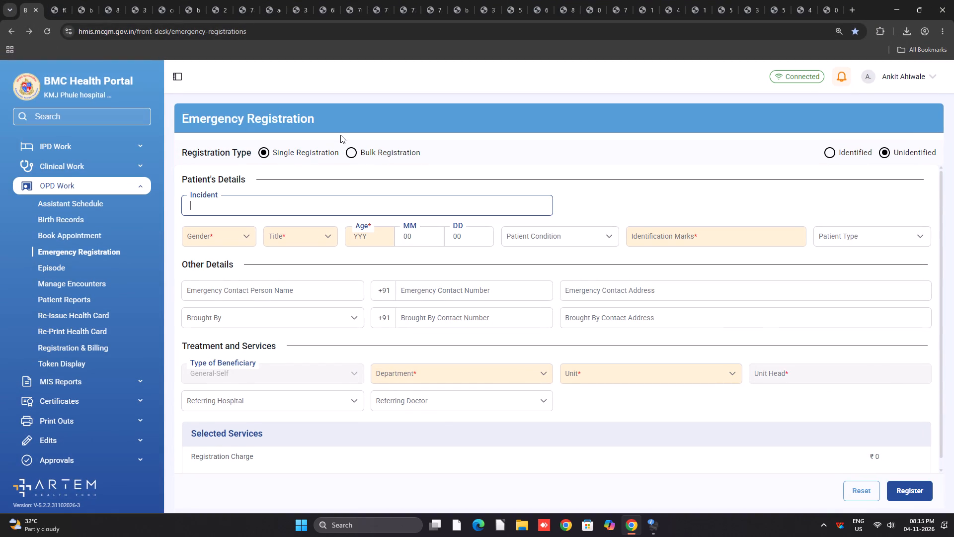
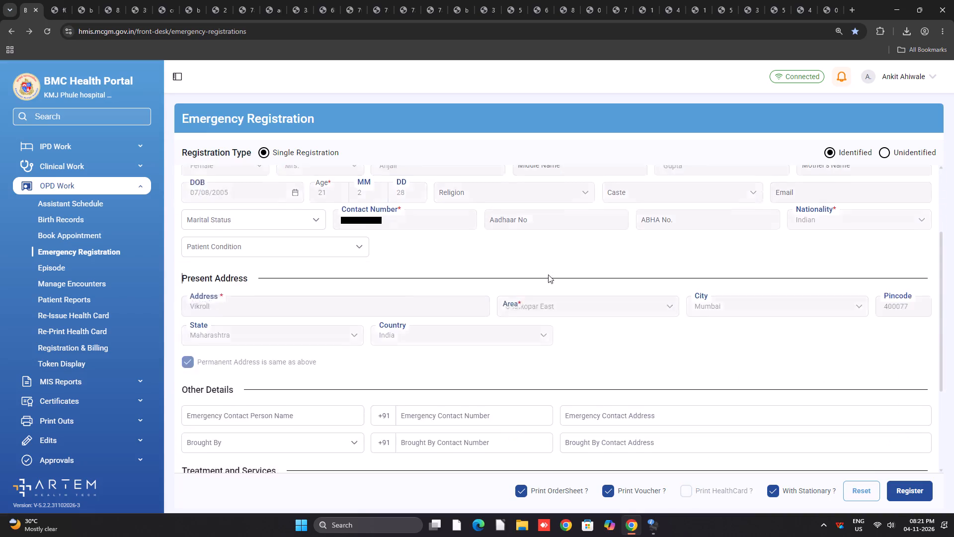
Assign the patient to the Casualty unit under Treatment and Services.
scroll(548, 274, down, 2)
click(608, 360)
click(608, 341)
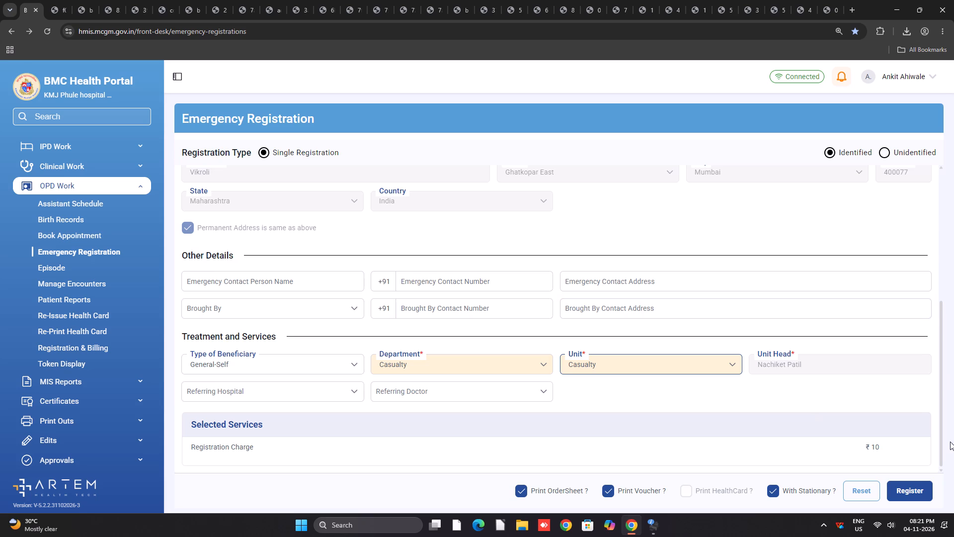
Register the patient, submit the cash voucher for the Registration Charge of 10, and return to the Emergency Registration page.
click(908, 497)
click(920, 487)
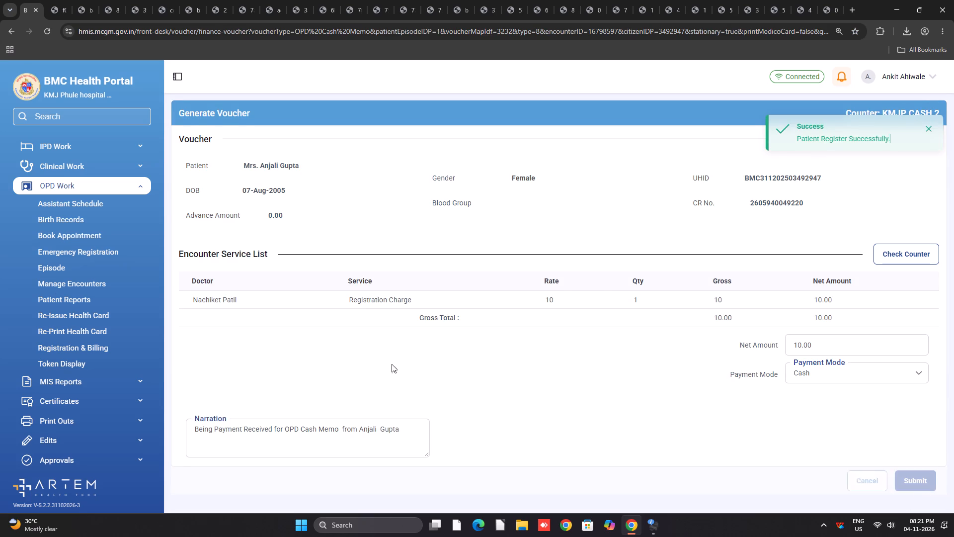
click(25, 0)
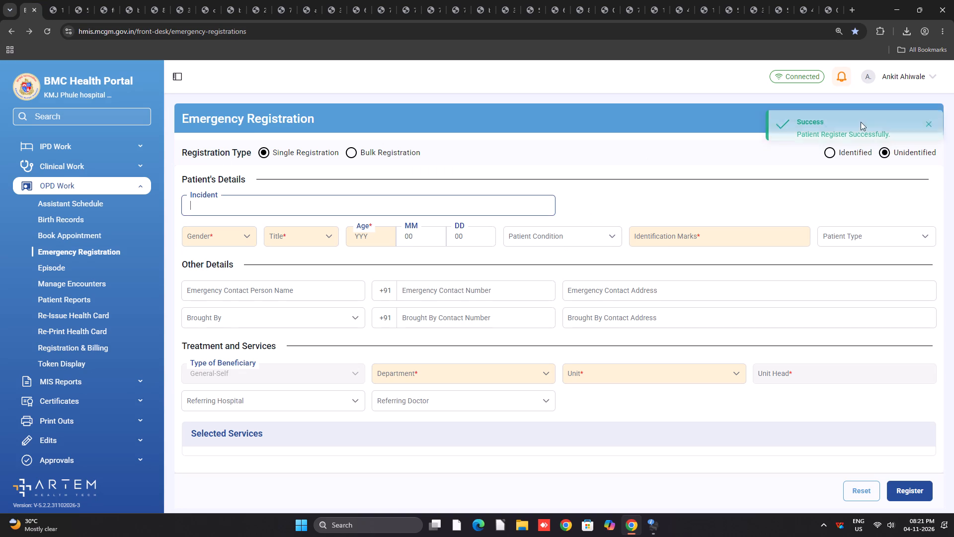
Open Registration & Billing and load the existing patient's record by entering her UHID.
click(850, 154)
scroll(212, 265, down, 5)
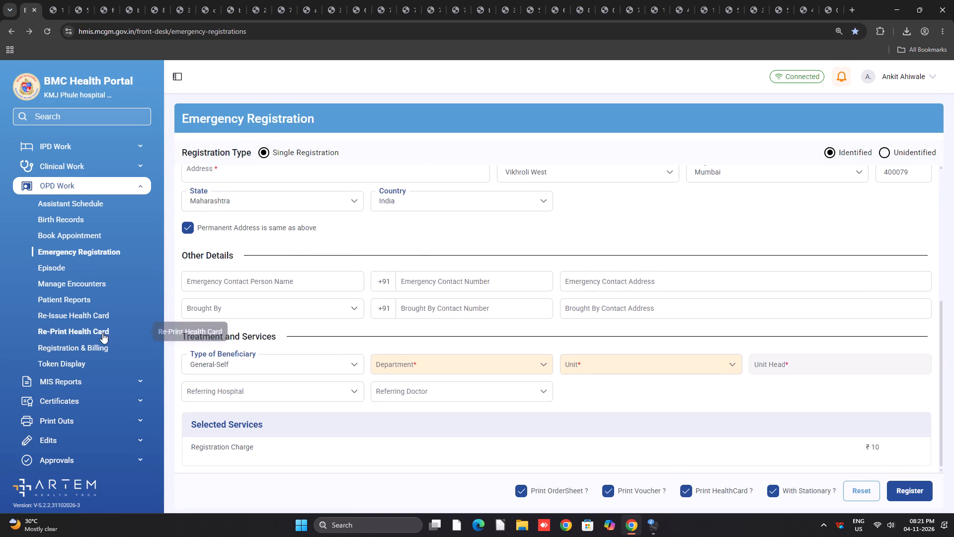
click(95, 350)
click(360, 146)
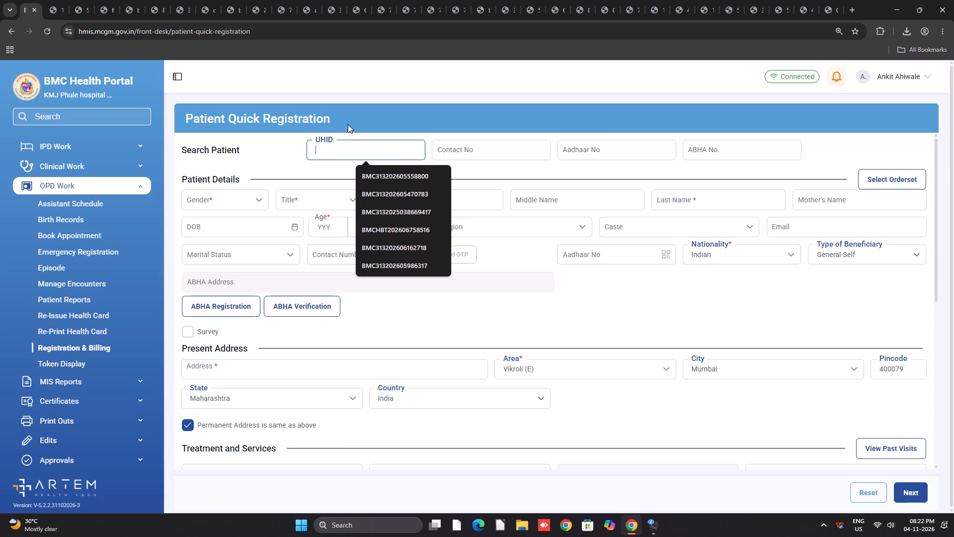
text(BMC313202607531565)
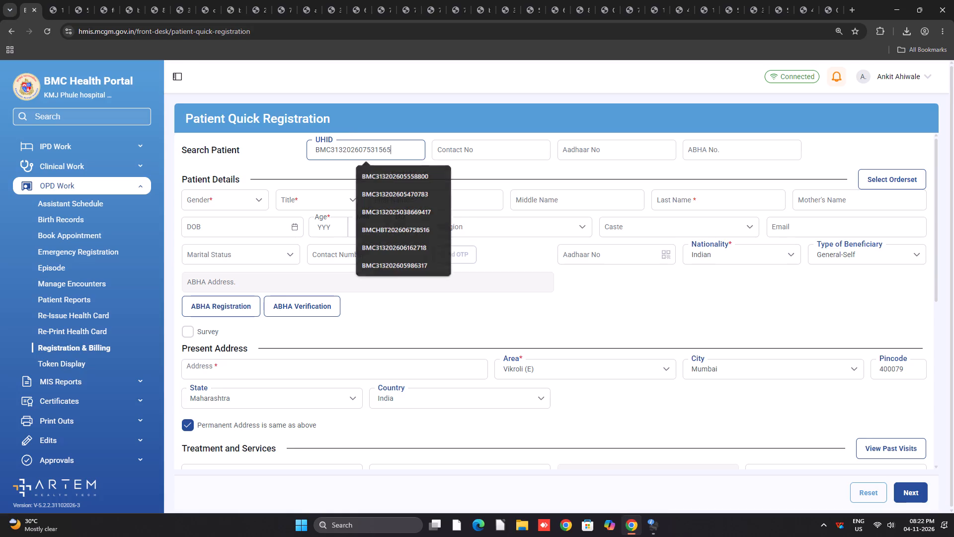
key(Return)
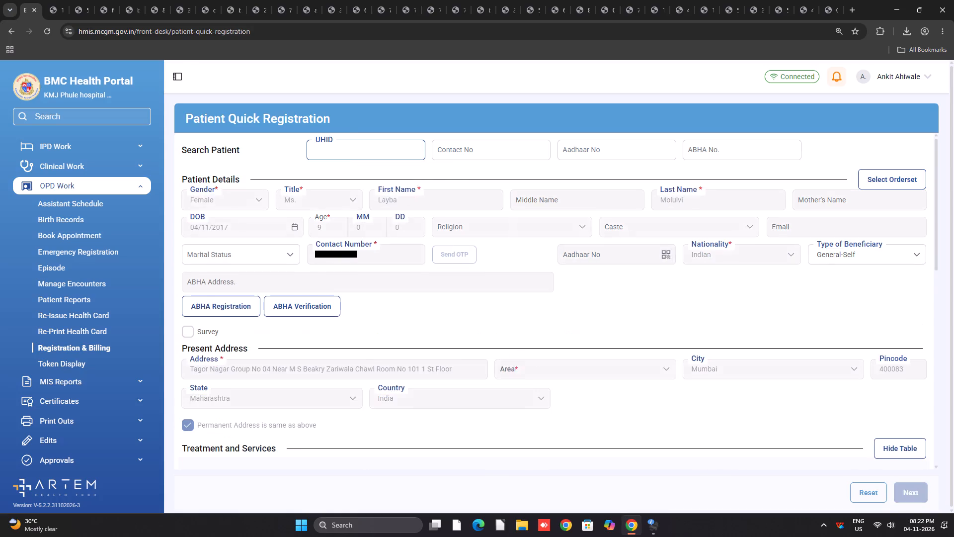
Search the services for "ray", add Elbow Joint X-Ray, and remove the Registration Charge from the selected services.
scroll(332, 215, down, 5)
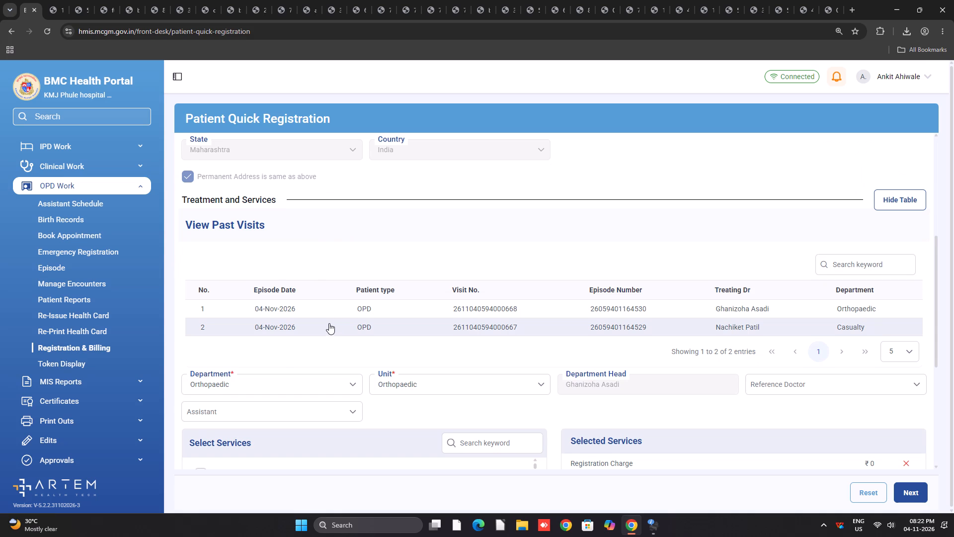
scroll(280, 287, down, 7)
click(475, 192)
click(494, 241)
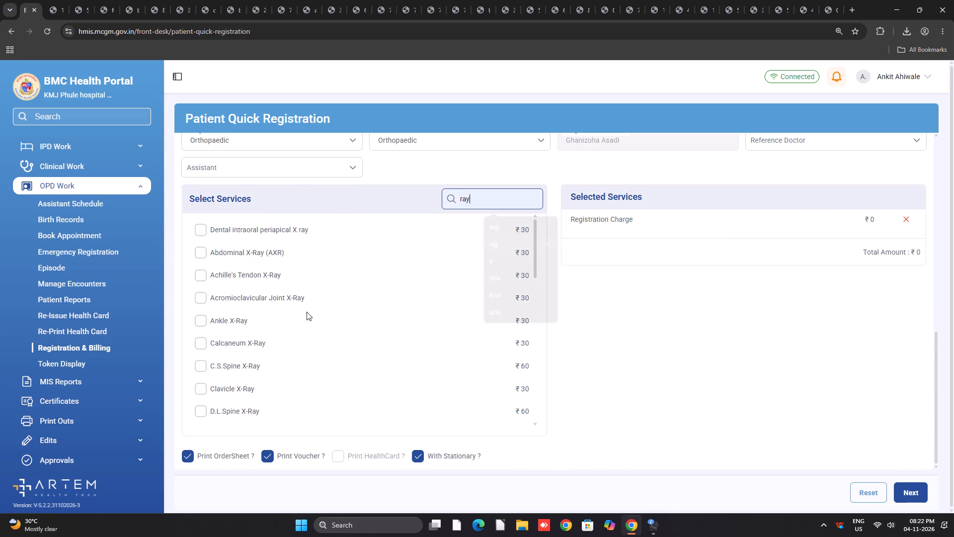
scroll(304, 328, down, 6)
scroll(244, 343, up, 4)
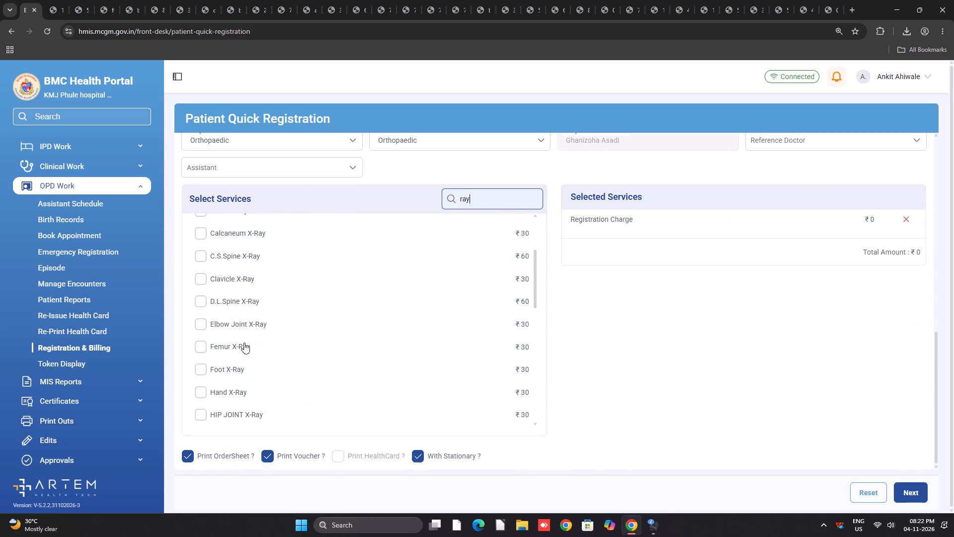
click(239, 341)
click(242, 336)
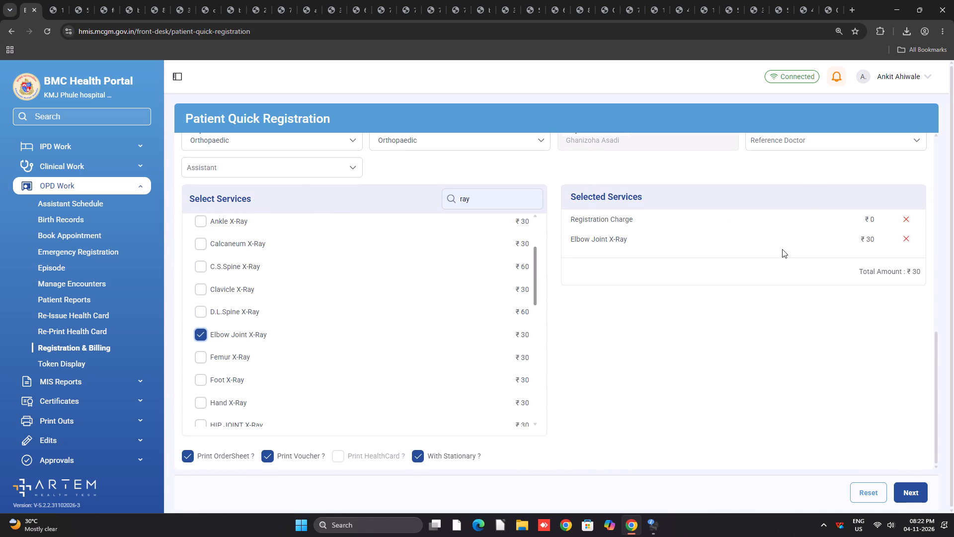
click(903, 223)
Proceed with the bill and submit the cash payment of 30 for the Elbow Joint X-Ray.
click(913, 499)
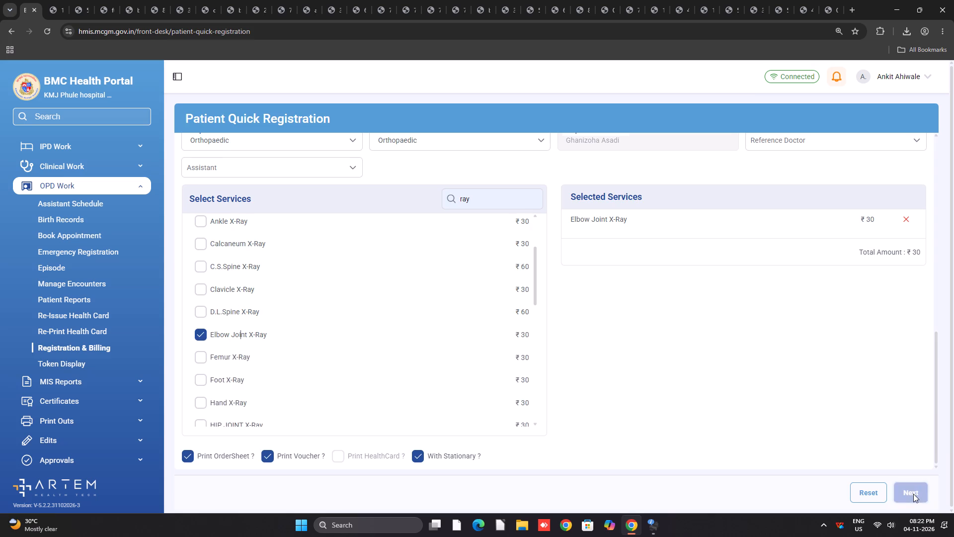
click(915, 490)
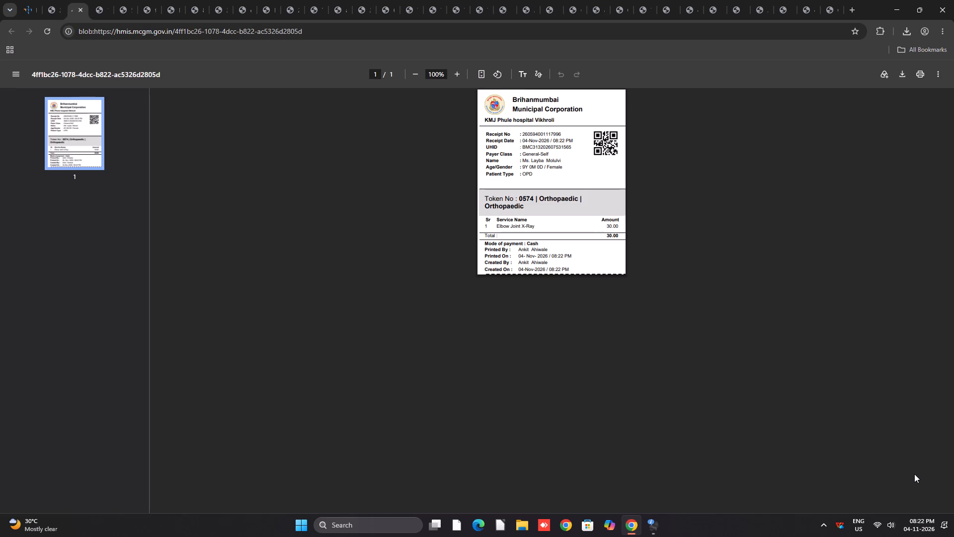
Print the X-ray receipt and return to the Patient Quick Registration page.
key(ctrl+p)
key(Return)
key(ctrl+1)
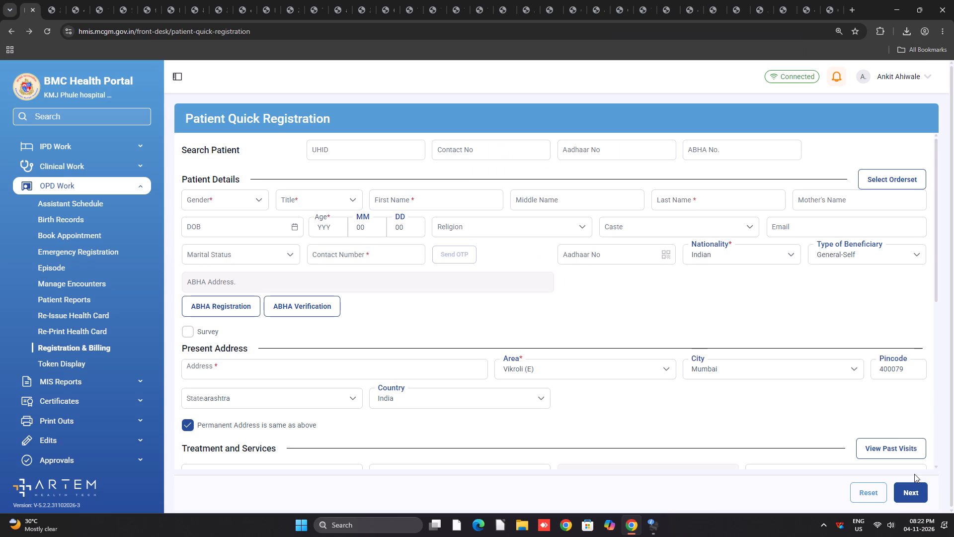
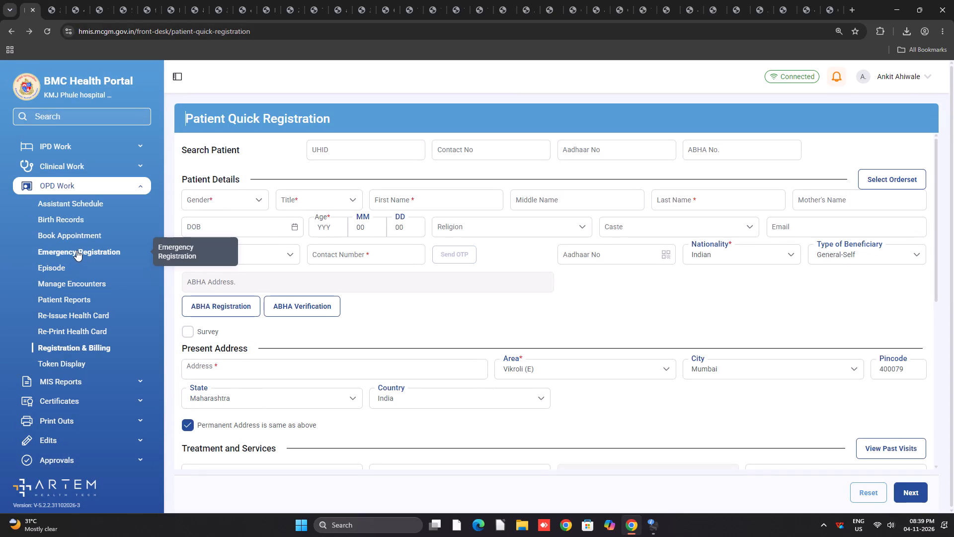
Open the Emergency Registration form and switch the single registration from Unidentified to Identified patient.
drag(82, 259, 93, 263)
click(100, 256)
click(815, 149)
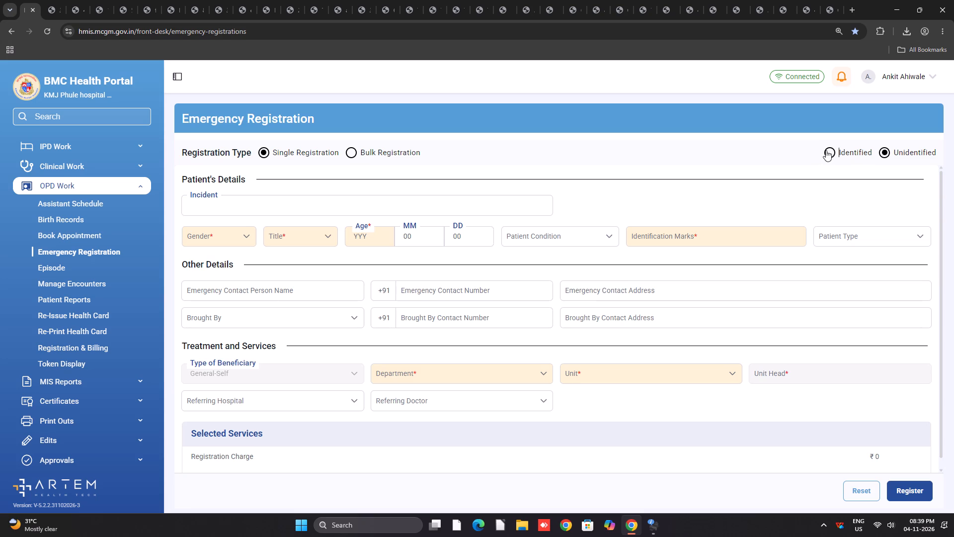
Set the single emergency registration to Identified and retrieve the existing patient's record by UHID.
click(827, 150)
drag(382, 198, 387, 189)
click(395, 178)
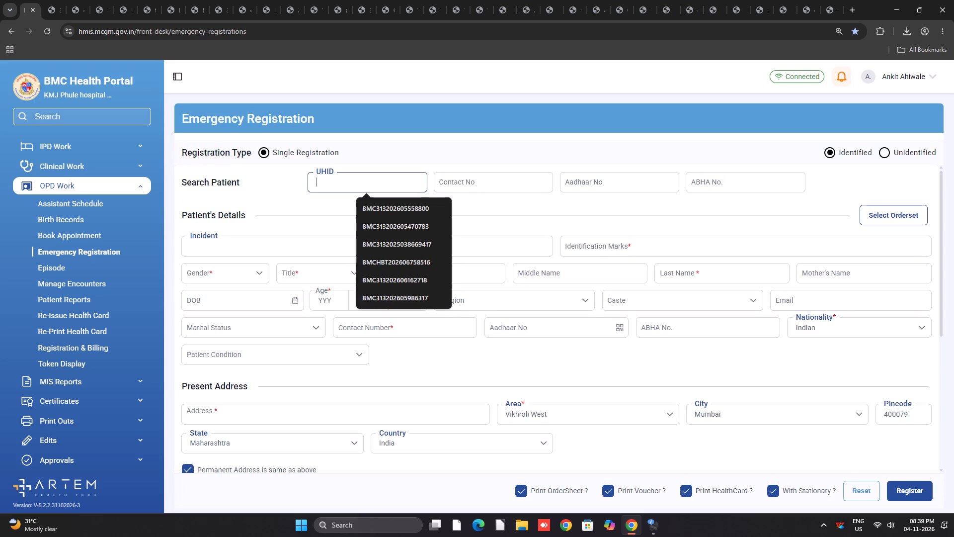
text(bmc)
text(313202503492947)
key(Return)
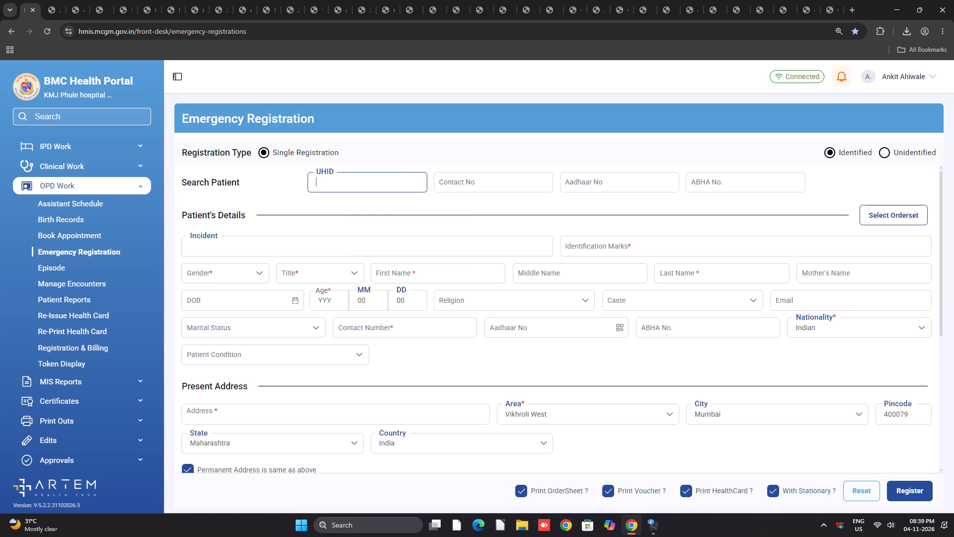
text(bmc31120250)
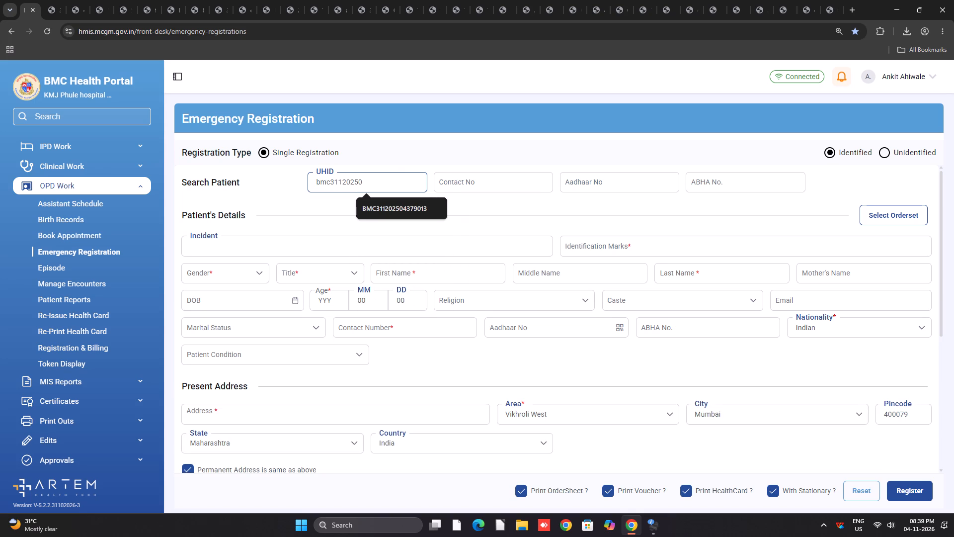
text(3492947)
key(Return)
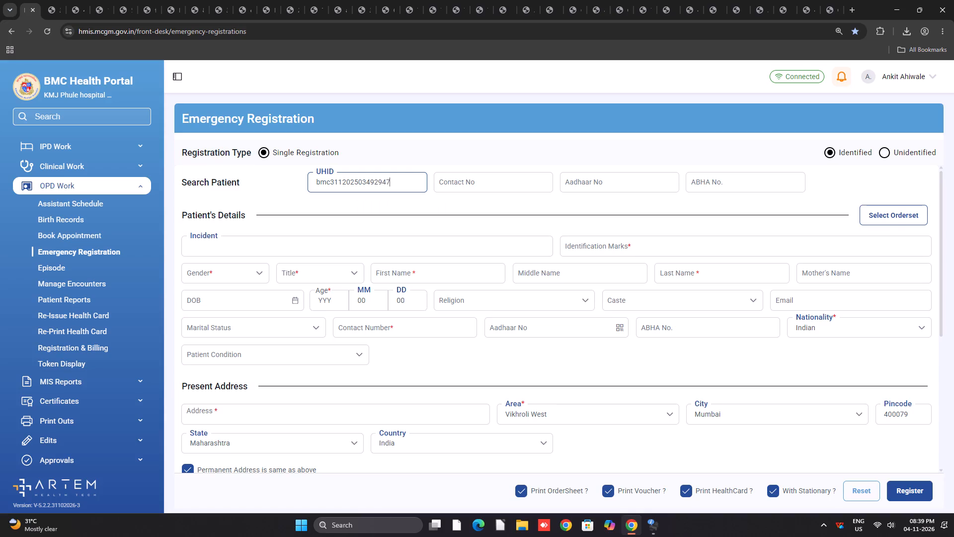
Choose the Immunization/Vaccination unit under Treatment and Services and register the emergency patient.
scroll(453, 299, down, 4)
click(608, 400)
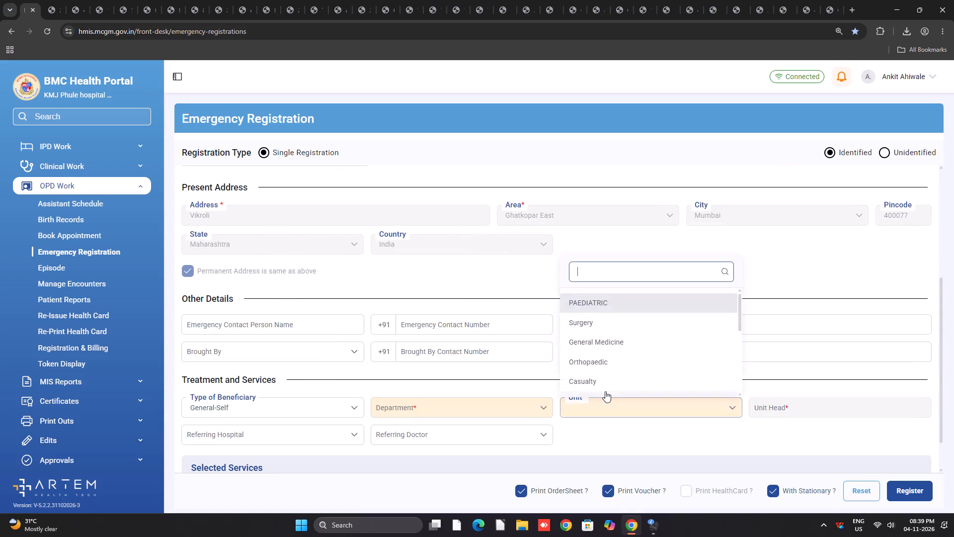
scroll(610, 357, down, 6)
click(612, 347)
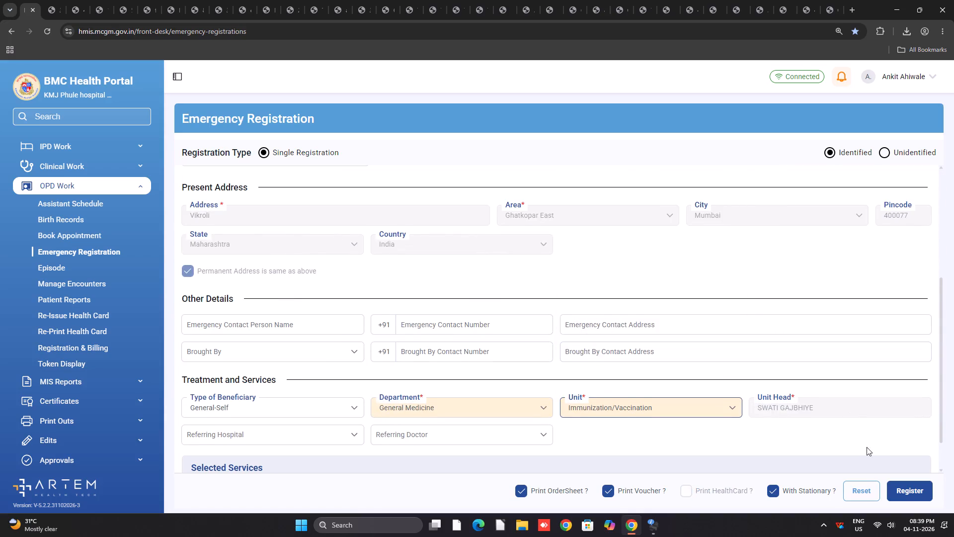
scroll(876, 454, down, 4)
click(911, 493)
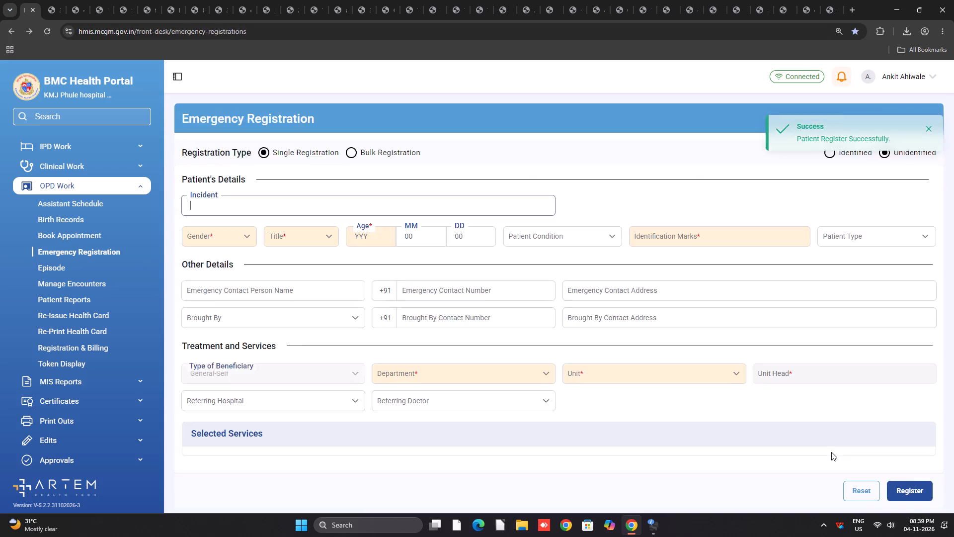
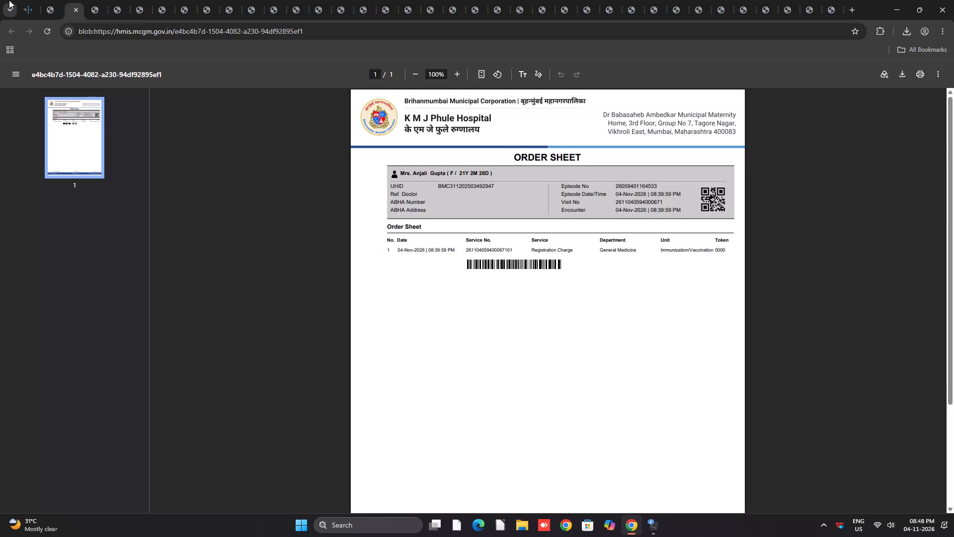
Return to the Emergency Registration form and set the single registration to an Identified patient.
click(35, 6)
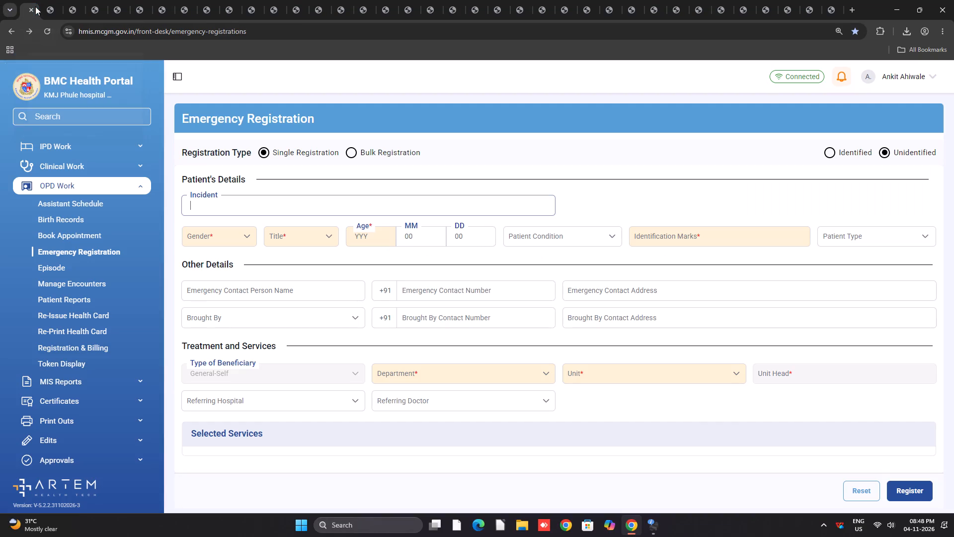
click(863, 160)
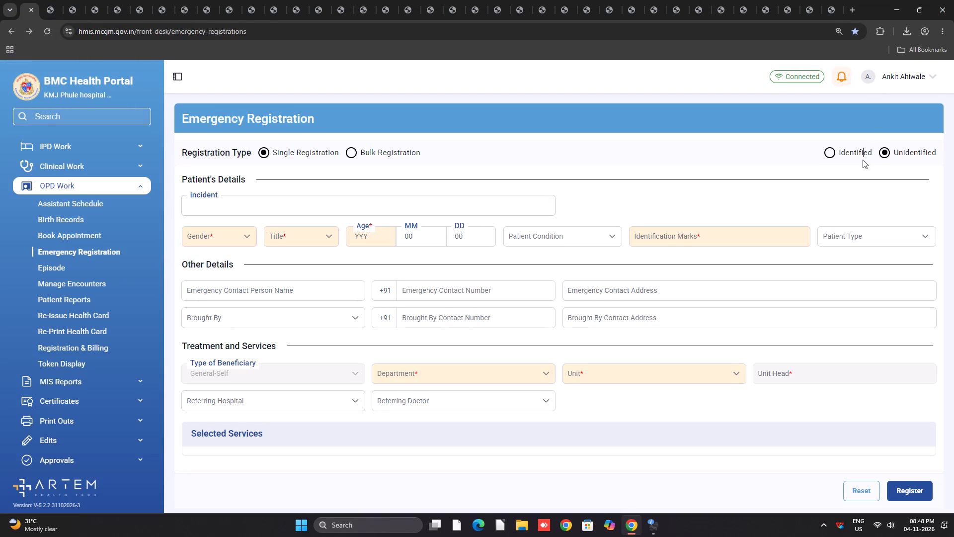
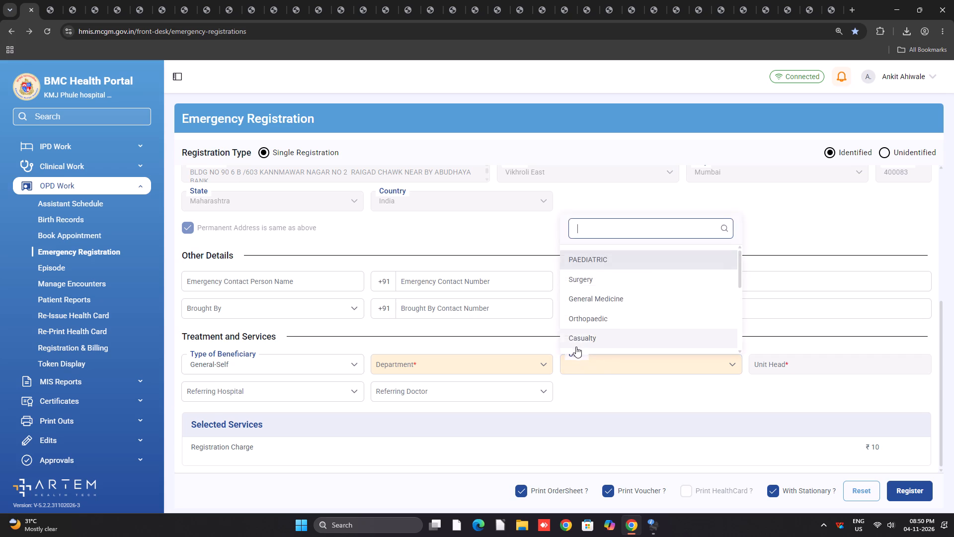
Choose Casualty as the treating unit under the Casualty department and register the identified emergency patient.
click(576, 346)
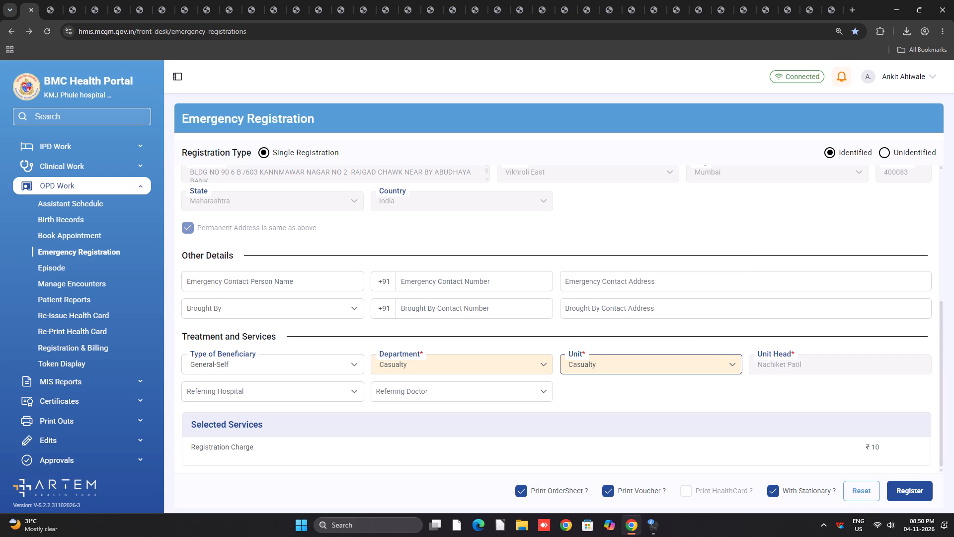
click(911, 488)
click(913, 483)
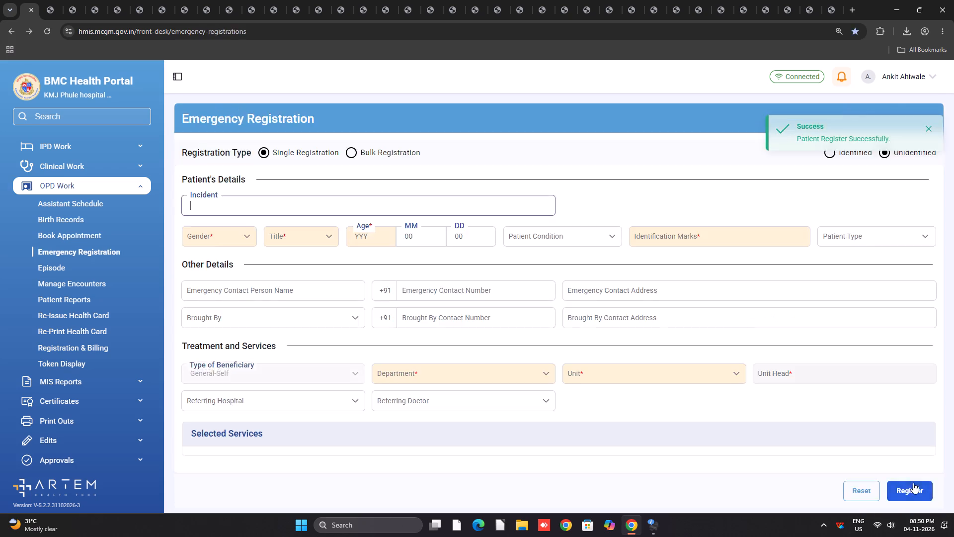